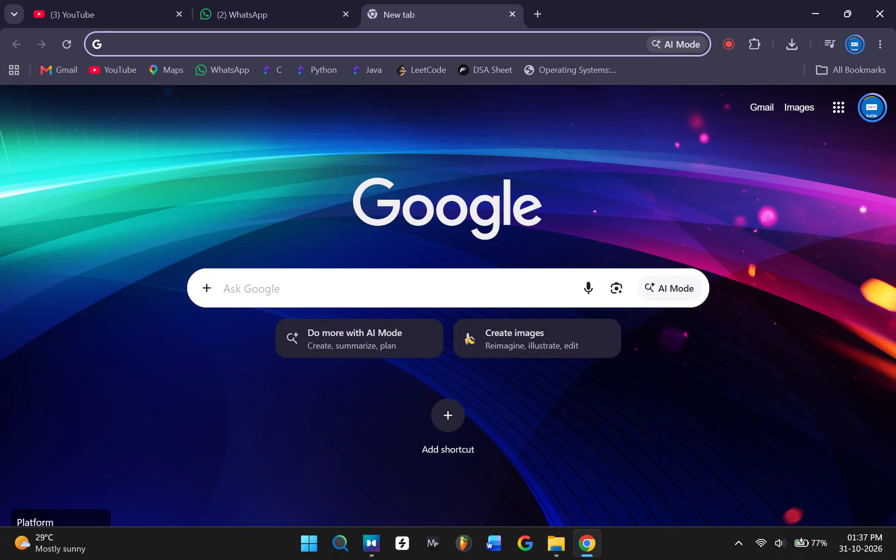
Switch to FL Studio.
left_click(464, 558)
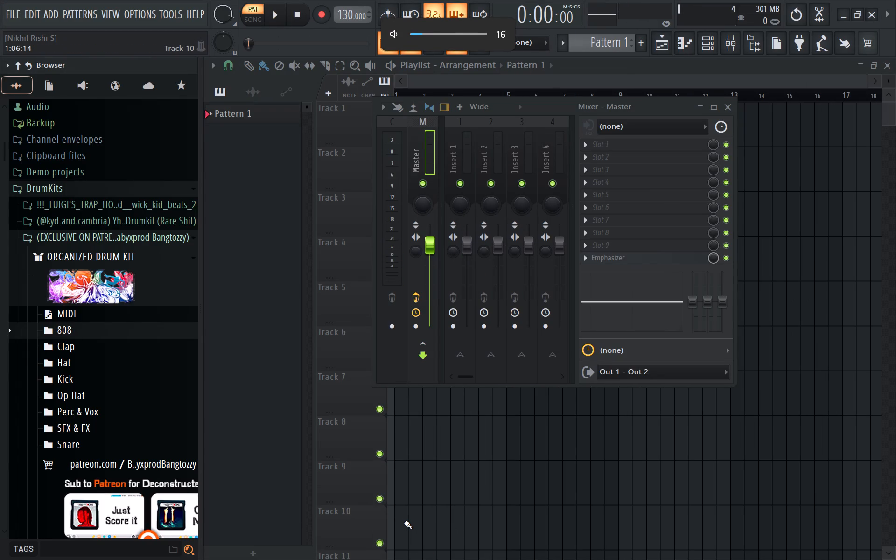
Switch to Dolby Access, turn off Dolby Atmos effects for speakers and headphones, and return to FL Studio.
left_click(371, 546)
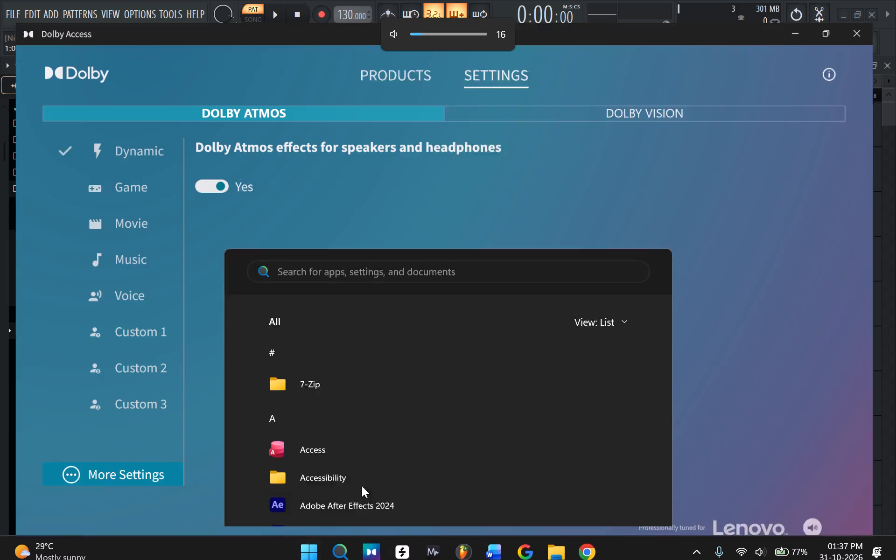
left_click(217, 403)
left_click(843, 330)
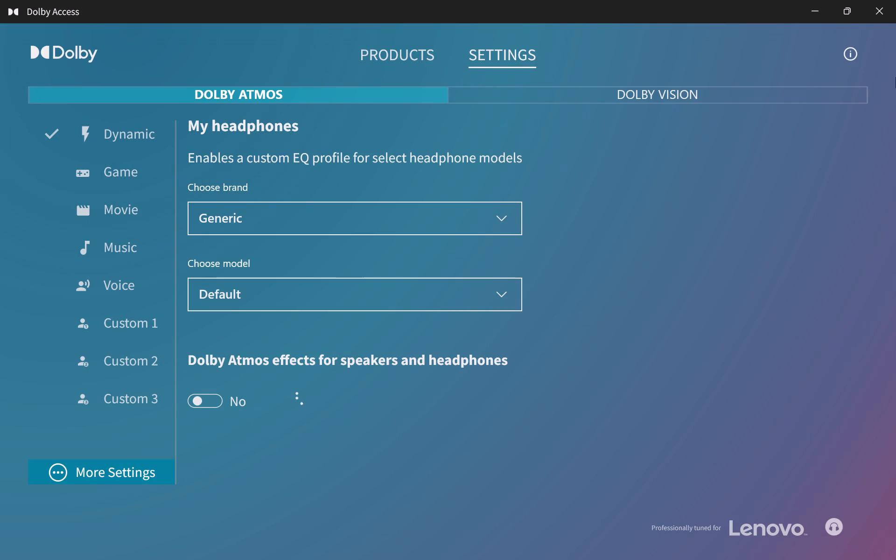
left_click(815, 17)
Play a few repeated test notes to check the sound output.
key("q")
type("qqqqqqq")
key("q")
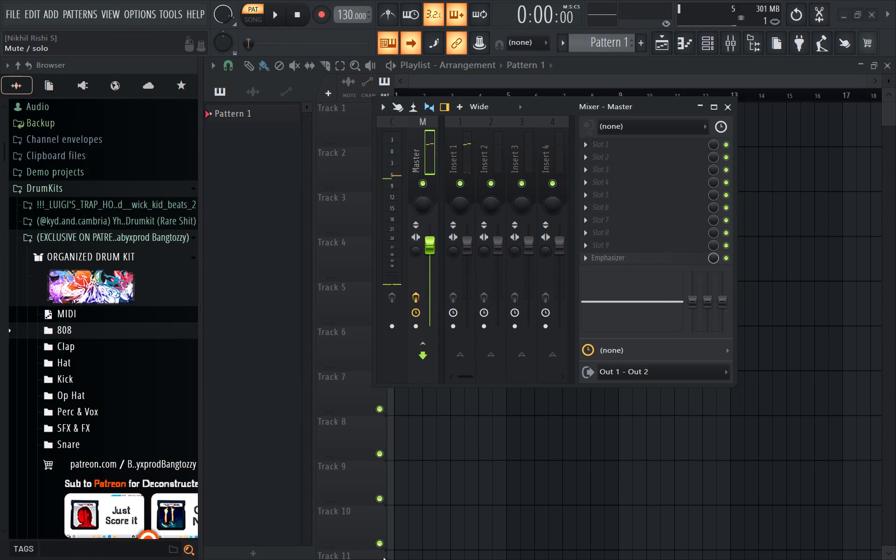
Open the recent project coolshitig.flp and play the song.
left_click(15, 0)
left_click(14, 12)
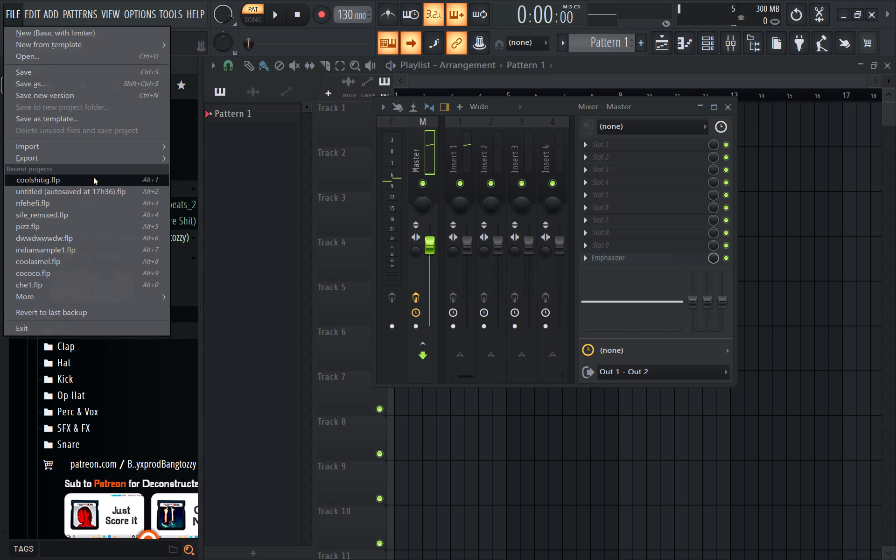
left_click(93, 179)
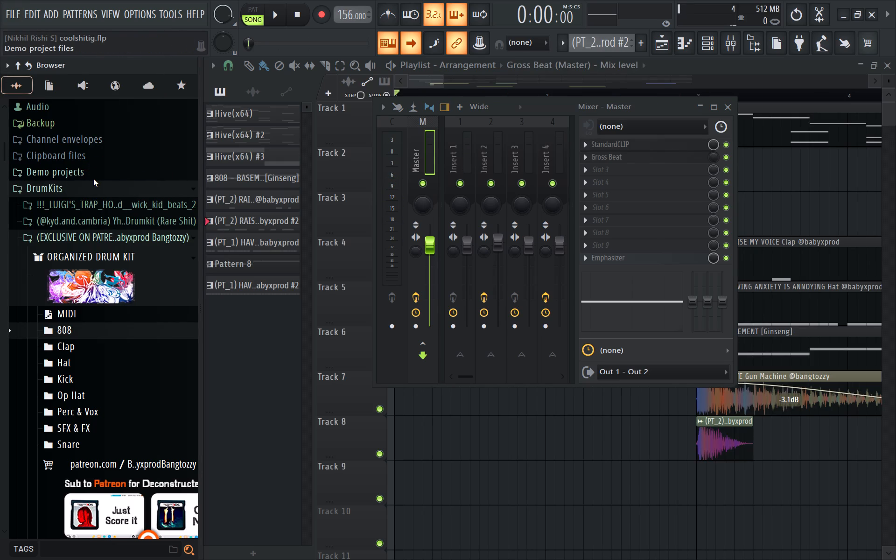
key("space")
Examine the track levels and Insert 4's effects in the mixer during playback, and stop the song.
left_click(729, 106)
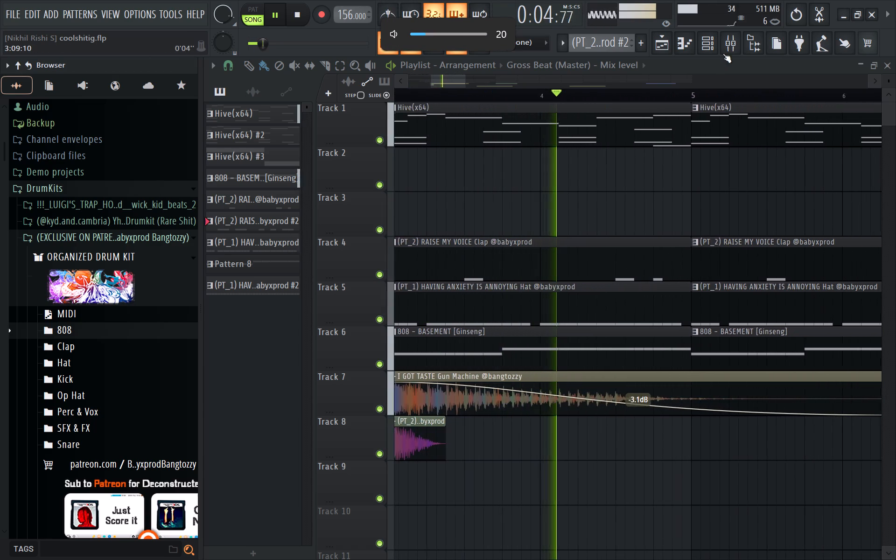
left_click(733, 44)
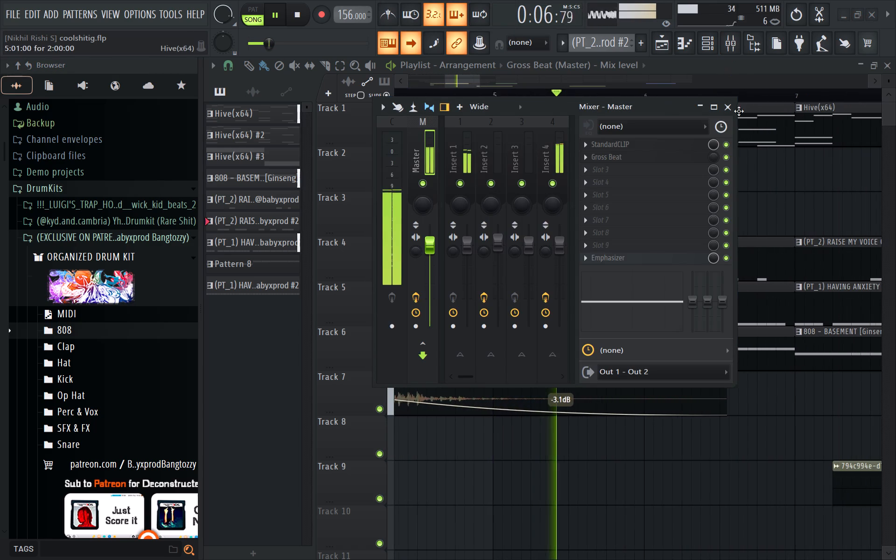
left_click(730, 112)
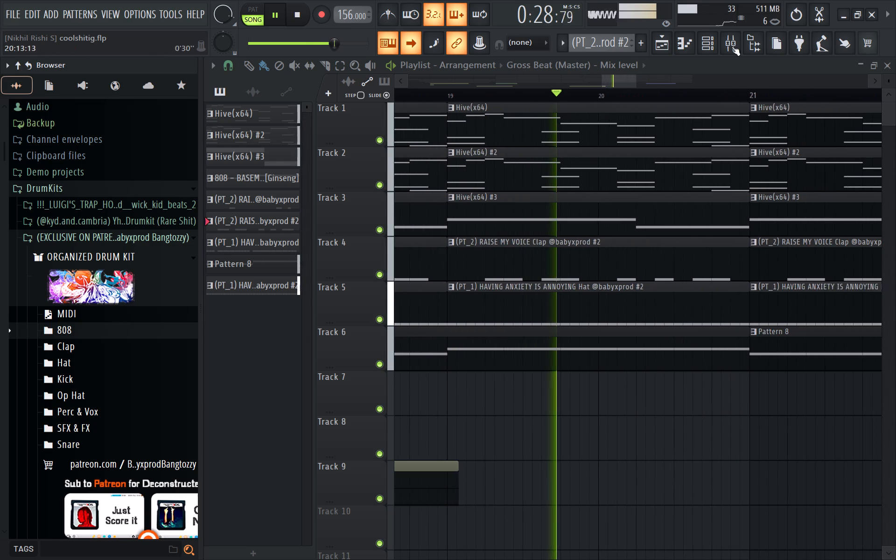
left_click(732, 42)
left_click(717, 109)
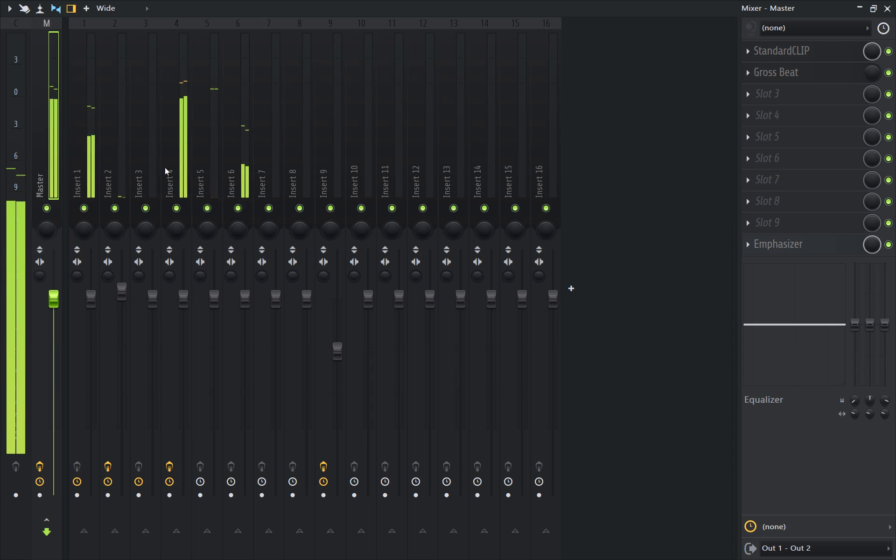
left_click(207, 161)
left_click_drag(180, 161, 176, 173)
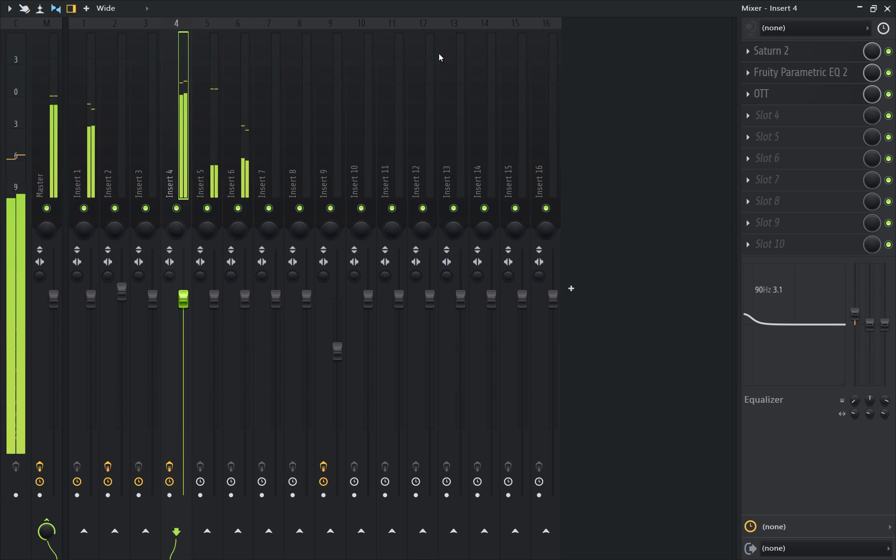
left_click(895, 0)
left_click(884, 9)
key("space")
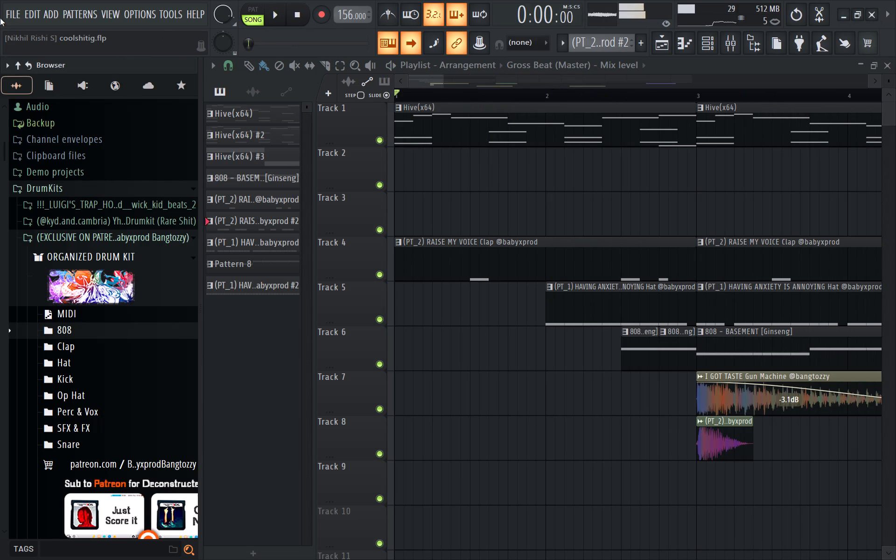
Open the recent project nfehefi.flp and play its pattern.
left_click(15, 18)
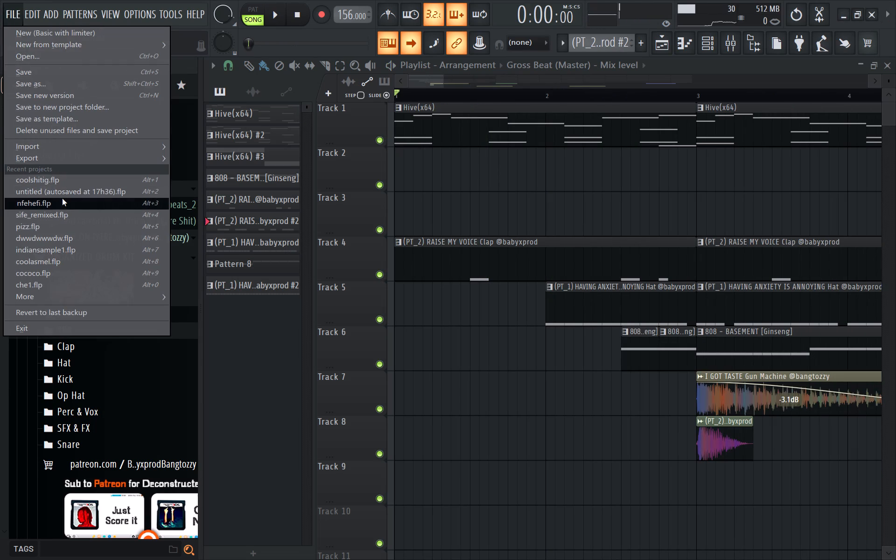
left_click(62, 198)
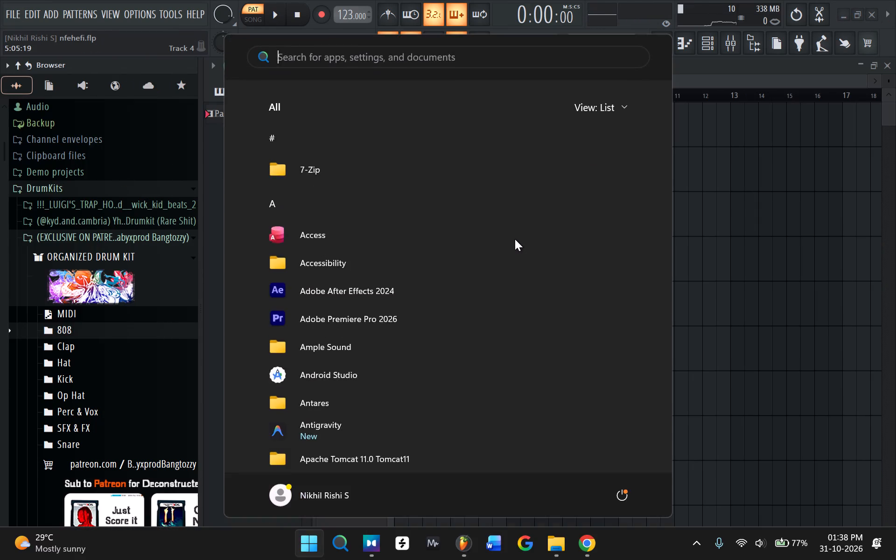
key("space")
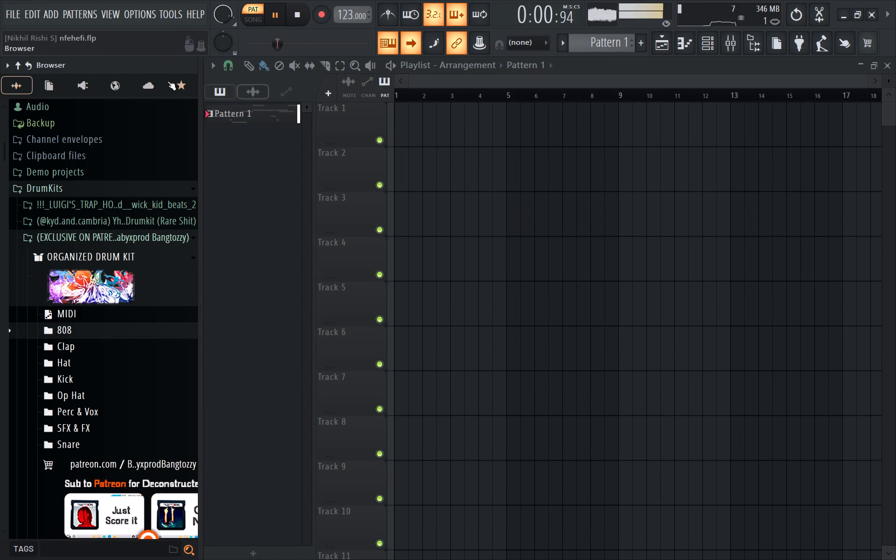
Open the recent project indiansample1.flp, play its pattern and close the Fruity Slicer 2 window.
left_click(4, 16)
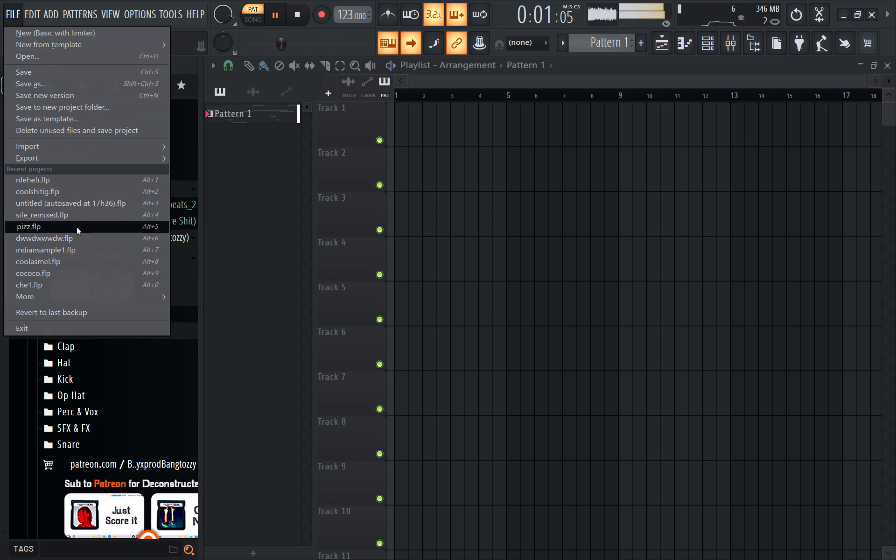
left_click(79, 245)
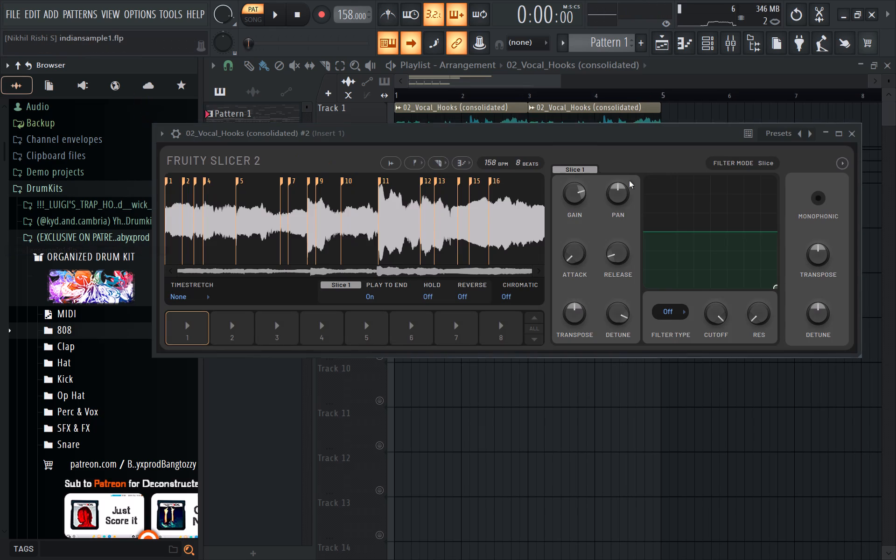
key("space")
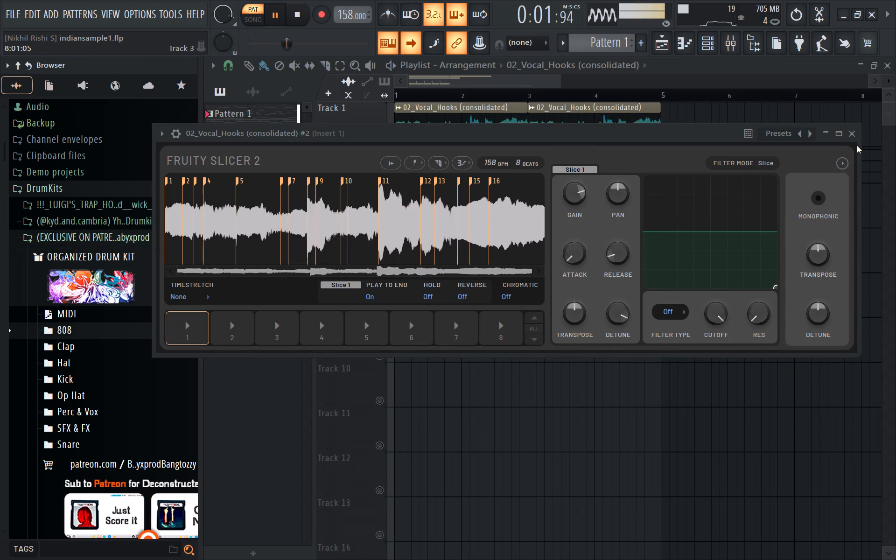
left_click(853, 140)
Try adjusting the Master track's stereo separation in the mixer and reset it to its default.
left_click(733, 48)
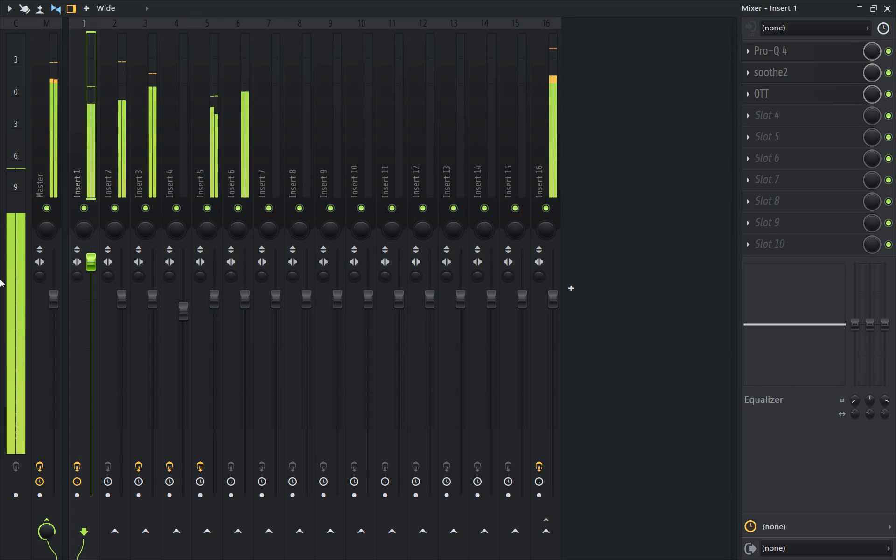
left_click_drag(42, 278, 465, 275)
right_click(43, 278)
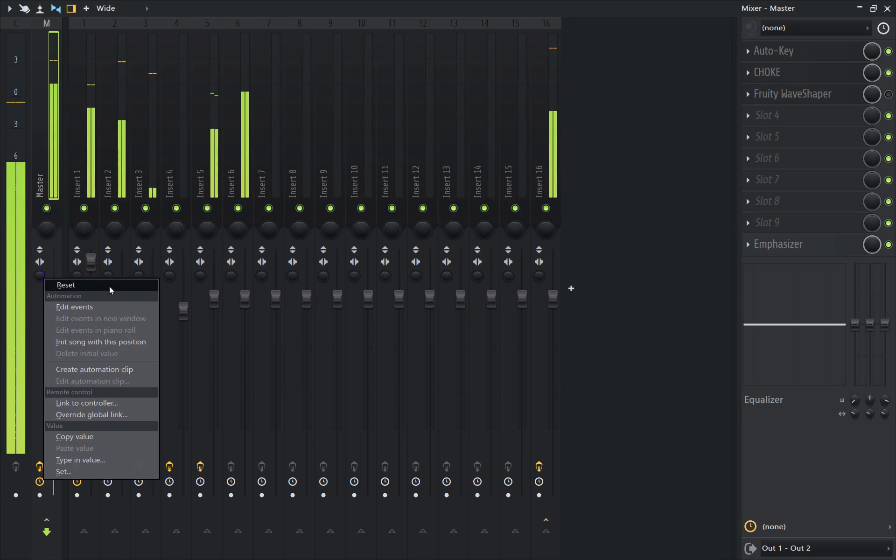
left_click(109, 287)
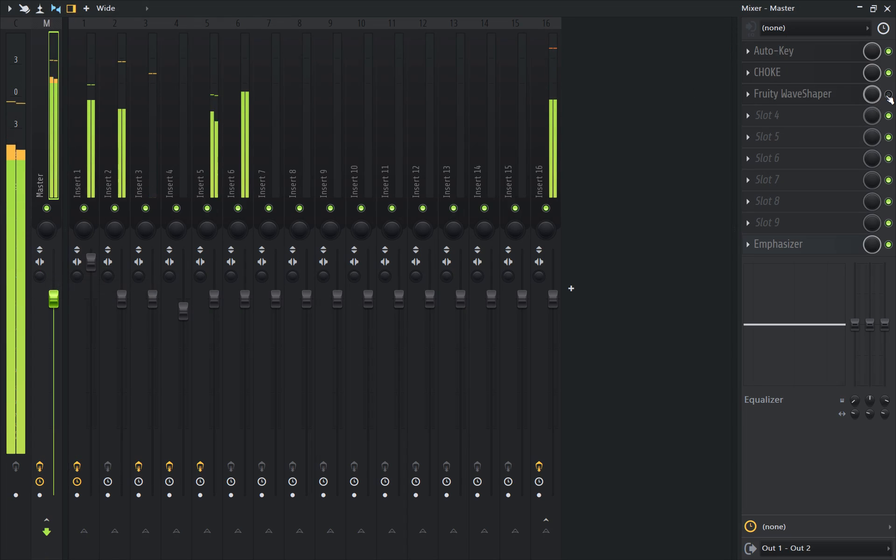
Compare the Master sound with Fruity WaveShaper and CHOKE switched on and off, inspect CHOKE's settings, and close the mixer.
left_click(887, 89)
left_click(892, 73)
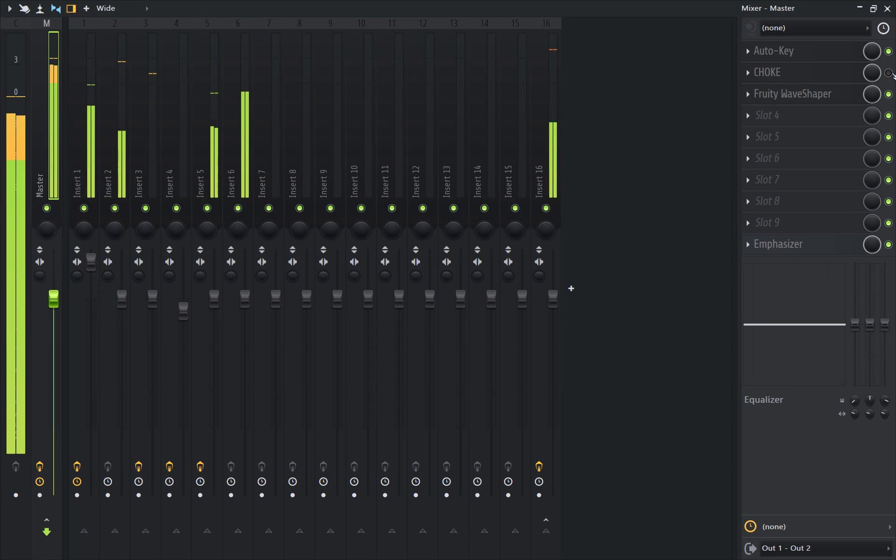
left_click(892, 73)
left_click(891, 89)
left_click(829, 76)
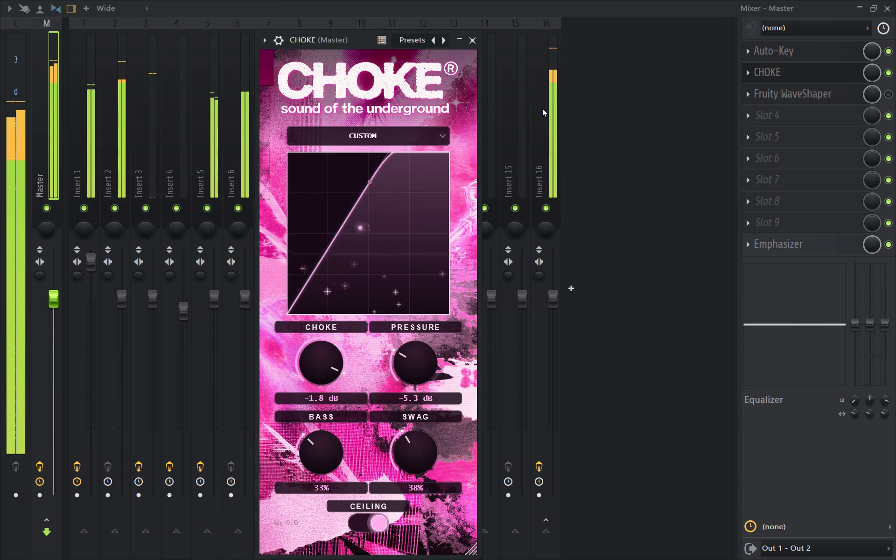
left_click(472, 46)
key("space")
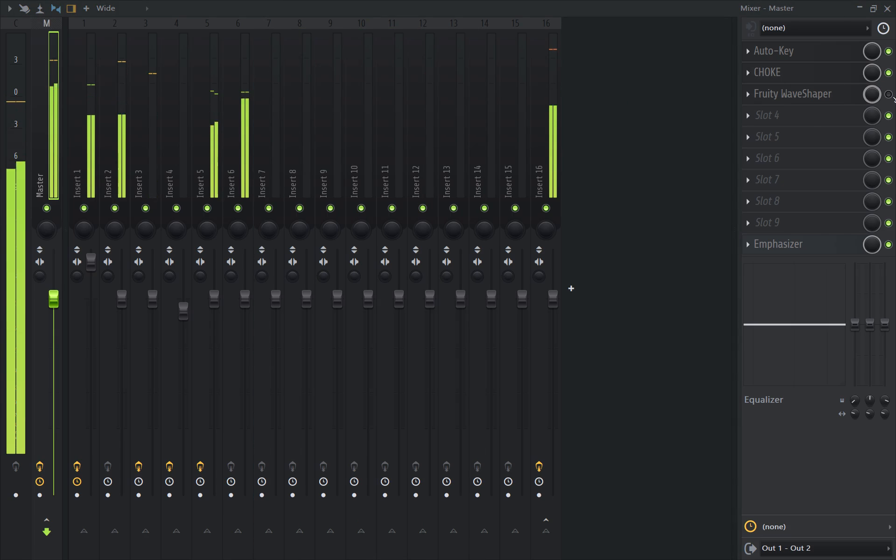
key("space")
key("space")
left_click(893, 10)
Open the channel rack and listen to Pattern 1 with only the 02_Vocal_Hooks #2 channel soloed.
key("space")
key("space")
key("space")
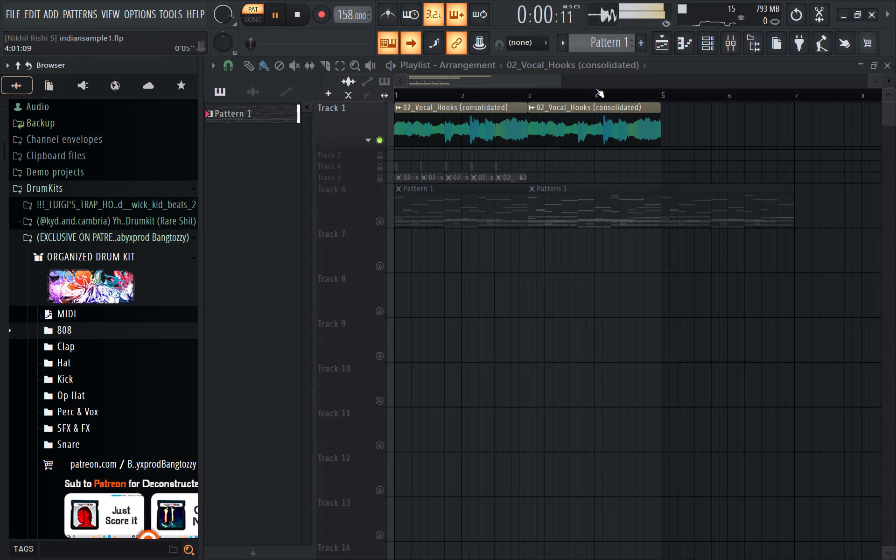
key("space")
left_click(699, 48)
key("space")
key("space")
left_click(419, 127, "ctrl")
key("ctrl+space")
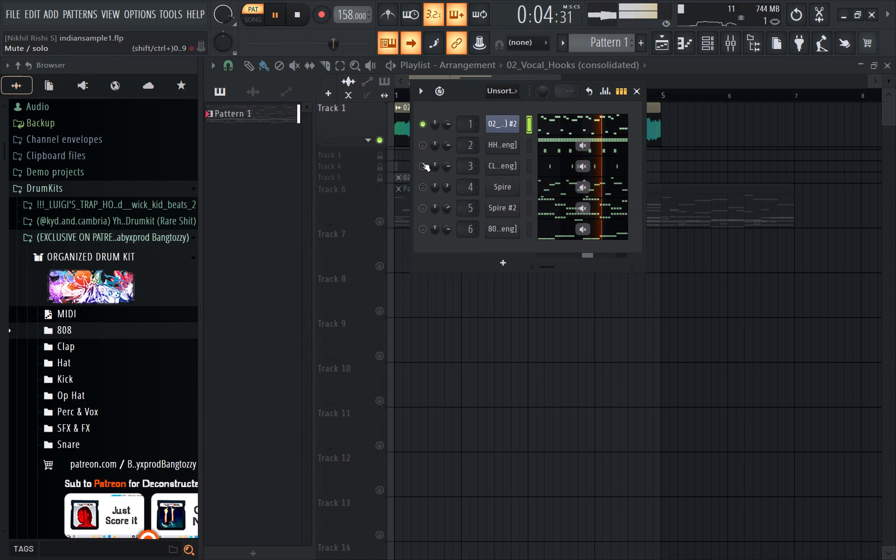
key("space")
Listen with the Spire and Spire #2 channels added, with Spire #2 soloed, and with all channels unmuted.
left_click(425, 185)
key("space")
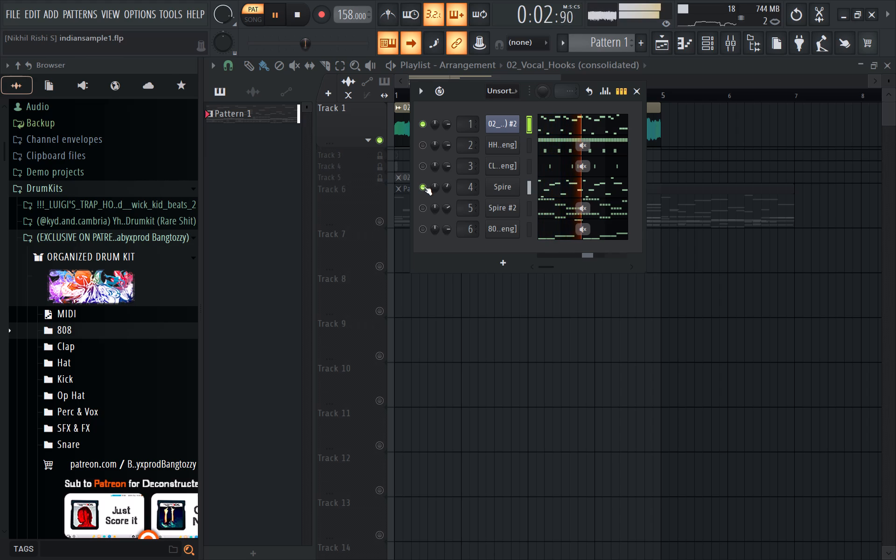
left_click(424, 207)
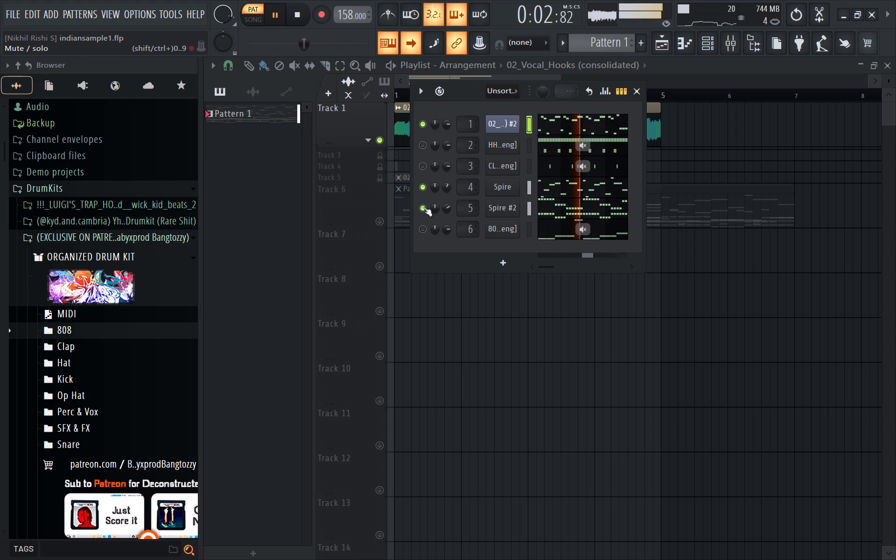
left_click(424, 207, "ctrl")
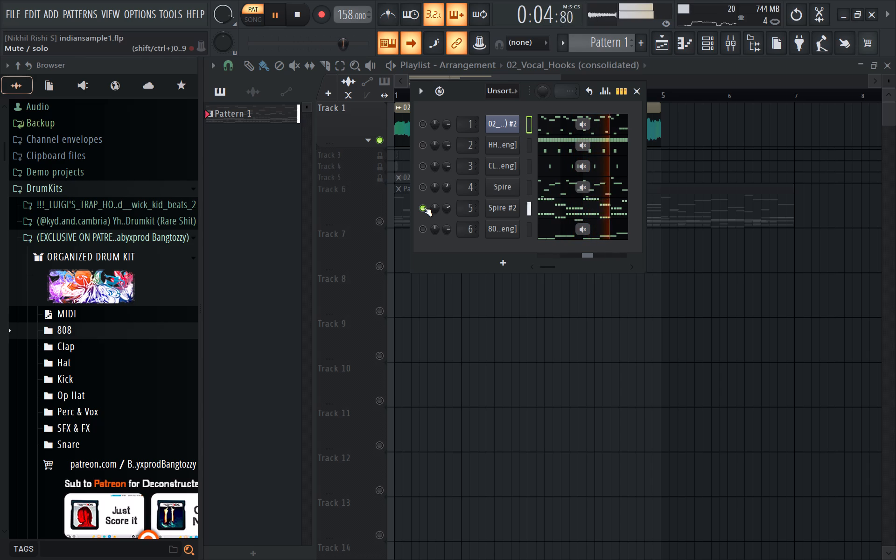
left_click(424, 207, "ctrl")
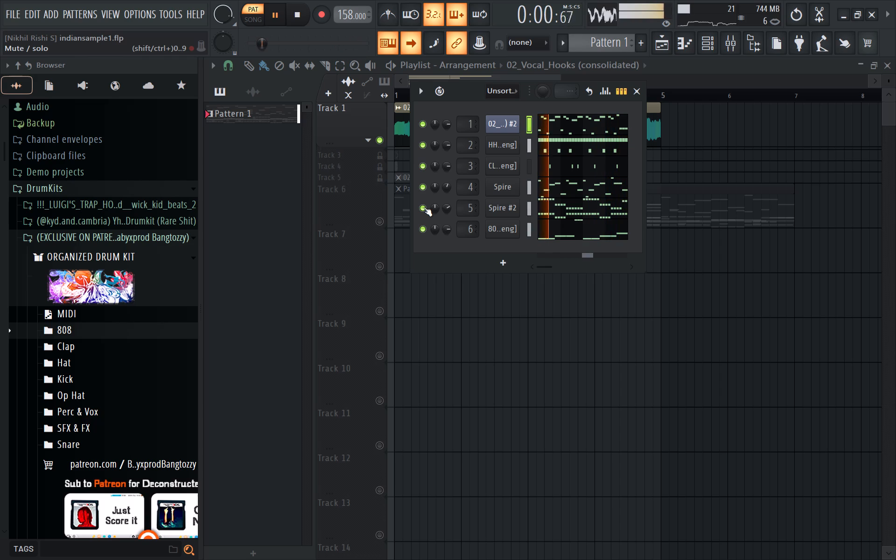
Create a new project from the Basic with limiter template, replacing indiansample1.flp.
left_click(14, 16)
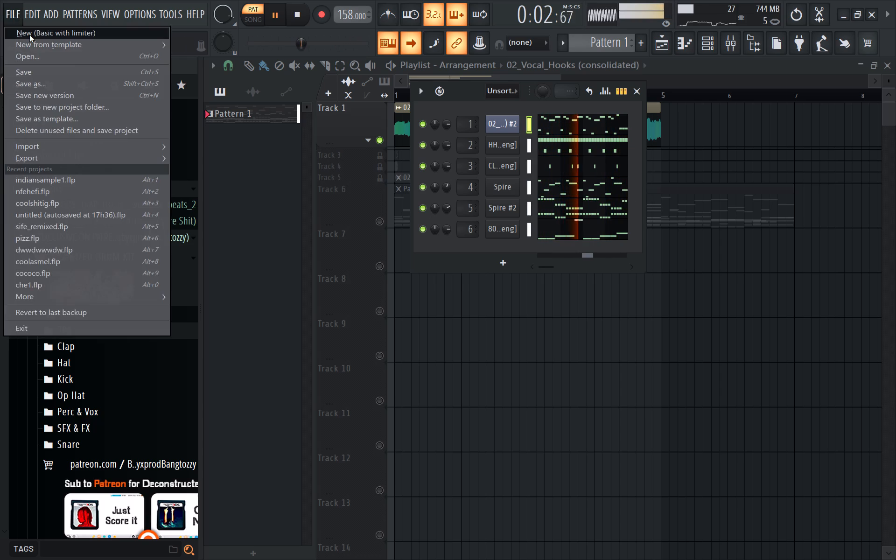
left_click(29, 35)
left_click(498, 327)
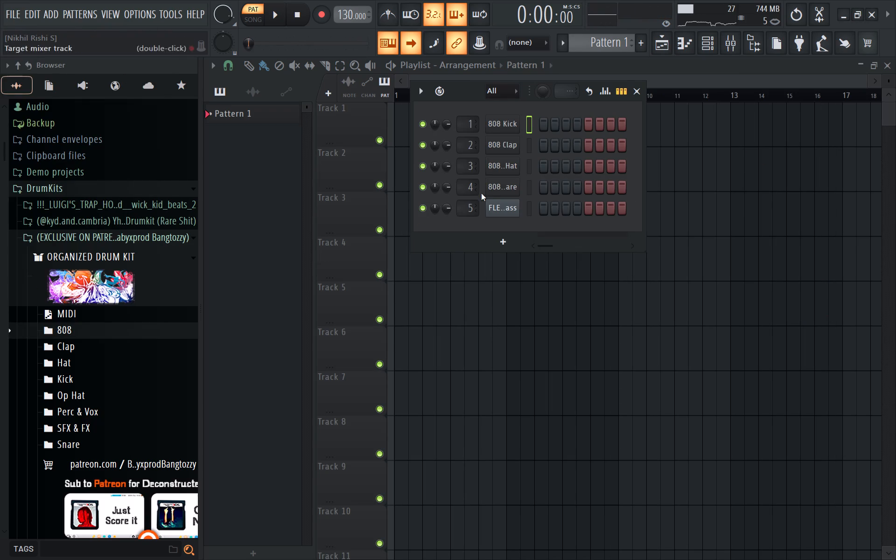
right_click(494, 132)
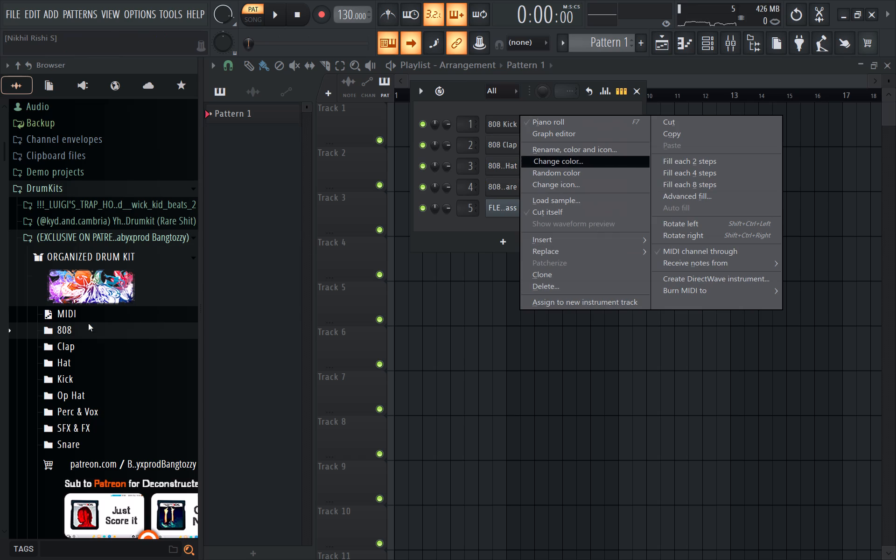
Collapse the open drum kit and expand the Spirit of Raga folder in DrumKits.
left_click(109, 238)
scroll(109, 238, "down", 3)
scroll(131, 306, "down", 1)
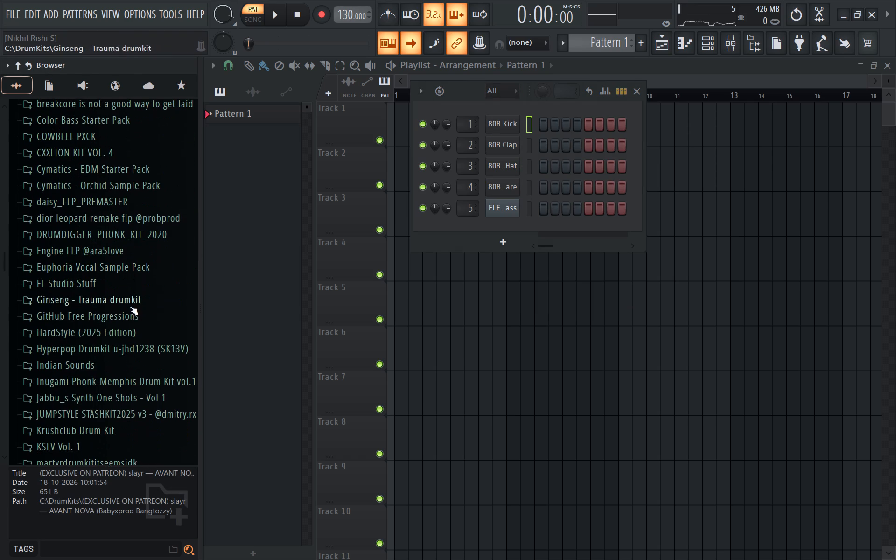
scroll(175, 347, "down", 1)
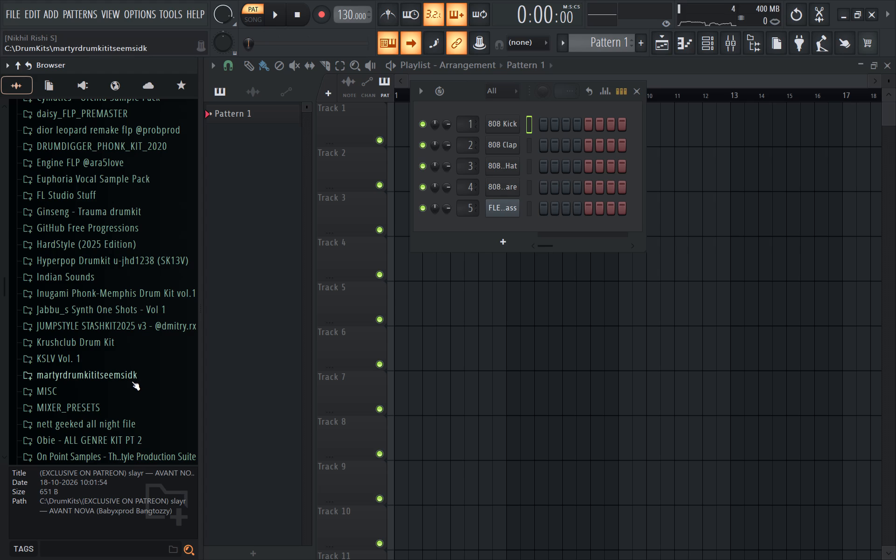
scroll(132, 381, "down", 2)
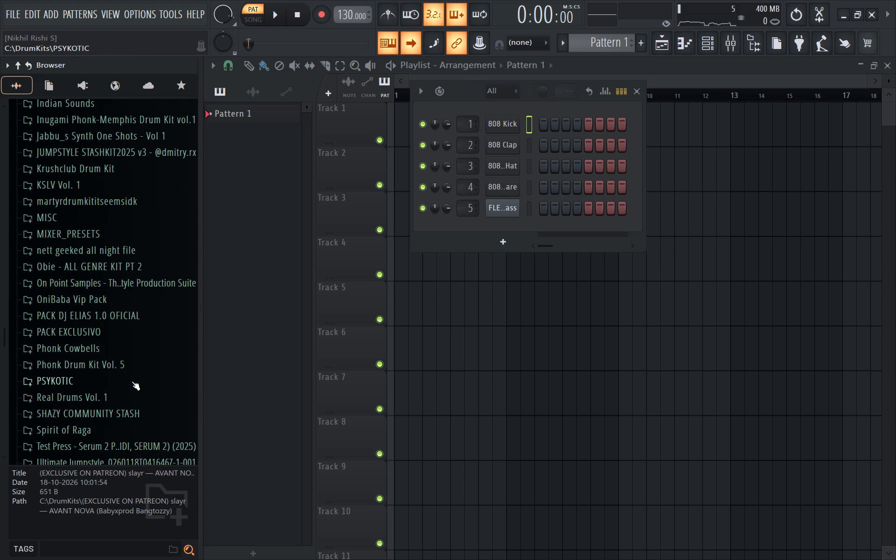
scroll(132, 381, "down", 2)
left_click(98, 260)
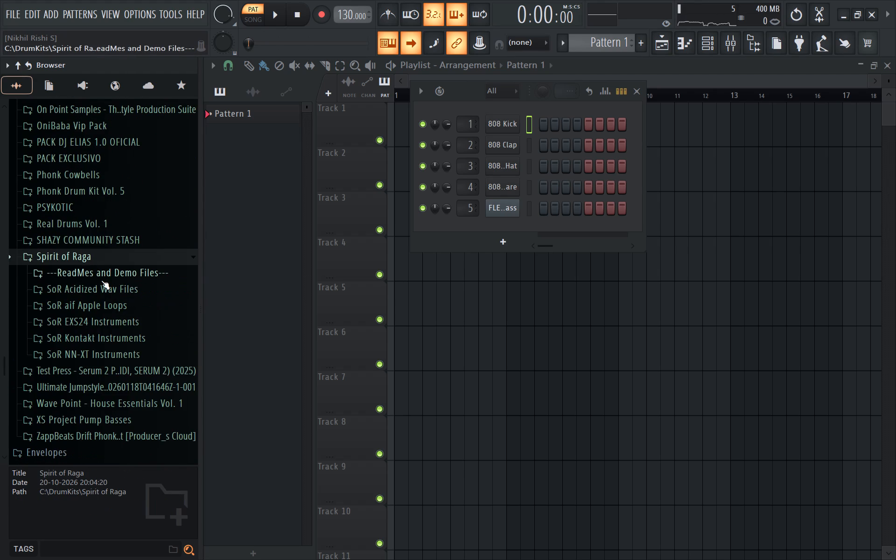
In SoR Acidized Wav Files, open Hindustani Style, 03_Swaramaalika, 01_Raga Hansdhwani 90bpm to reach its vocal samples.
left_click(103, 288)
left_click(109, 296)
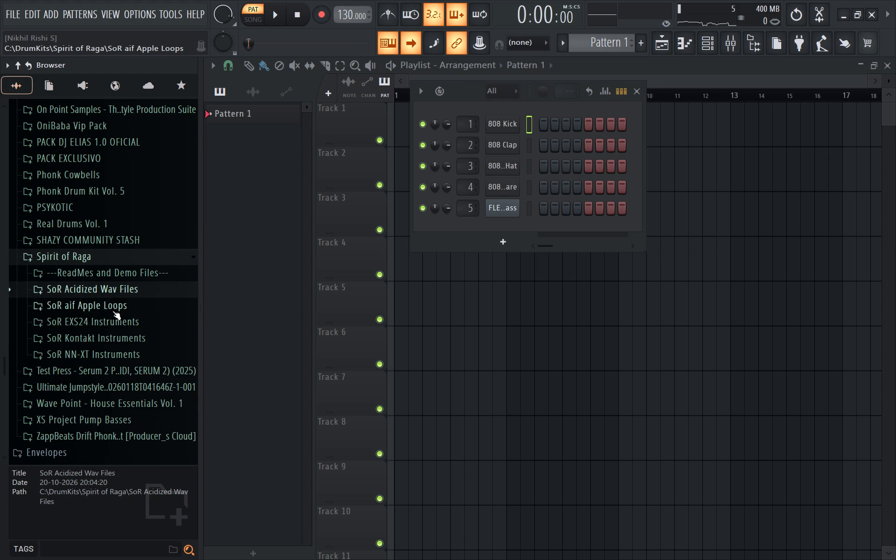
left_click(130, 290)
left_click(114, 313)
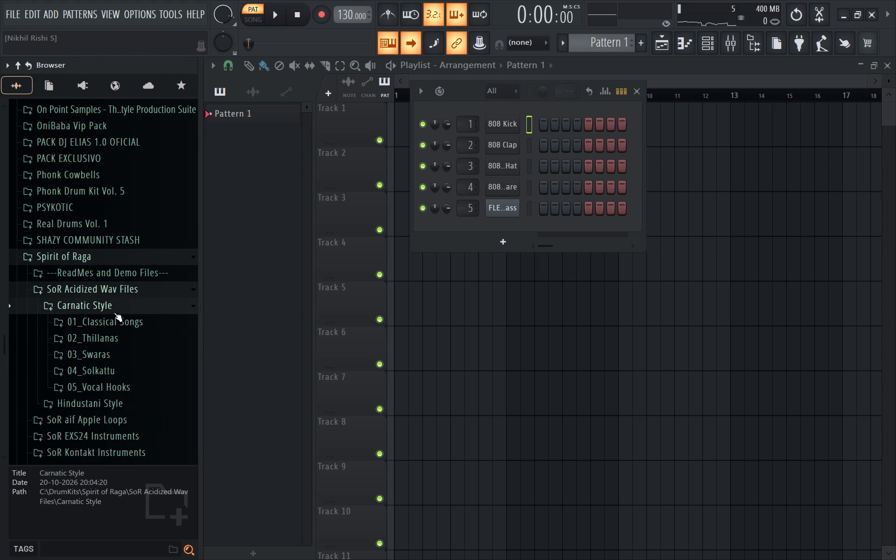
left_click(128, 311)
left_click(124, 328)
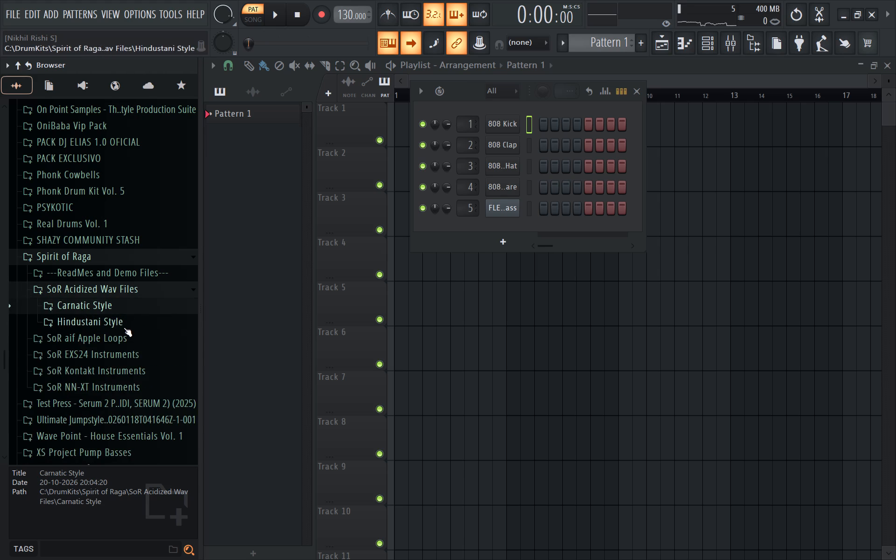
left_click(151, 373)
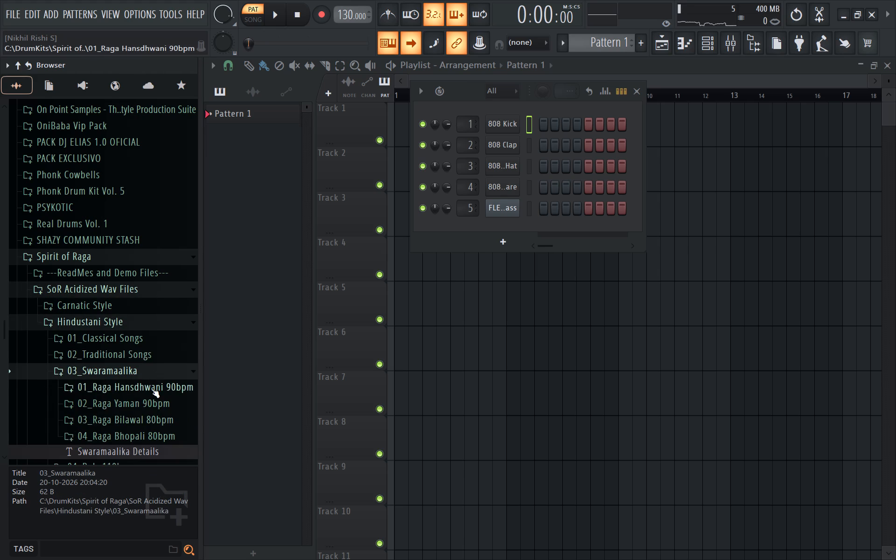
left_click(151, 389)
left_click(152, 394)
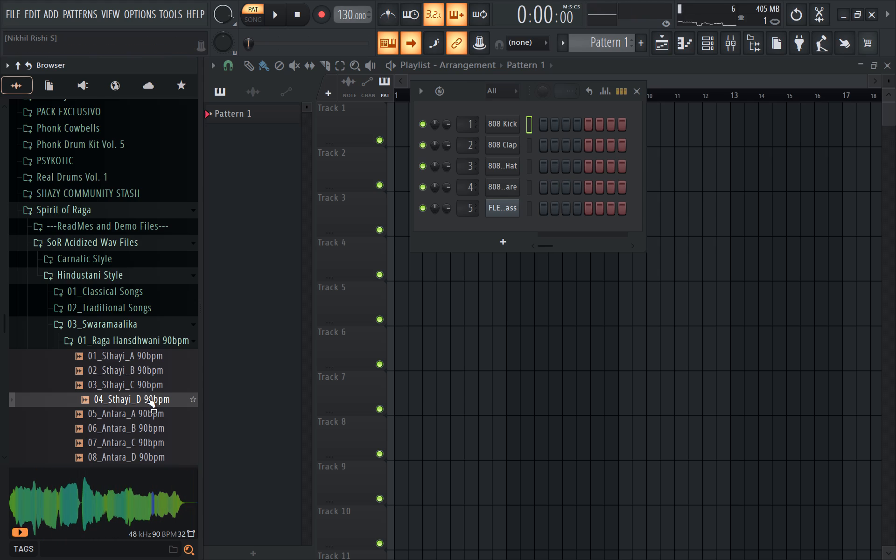
Place the 04_Sthayi_D 90bpm sample at the very start of Track 1 in the playlist.
left_click(148, 398)
left_click_drag(148, 398, 522, 309)
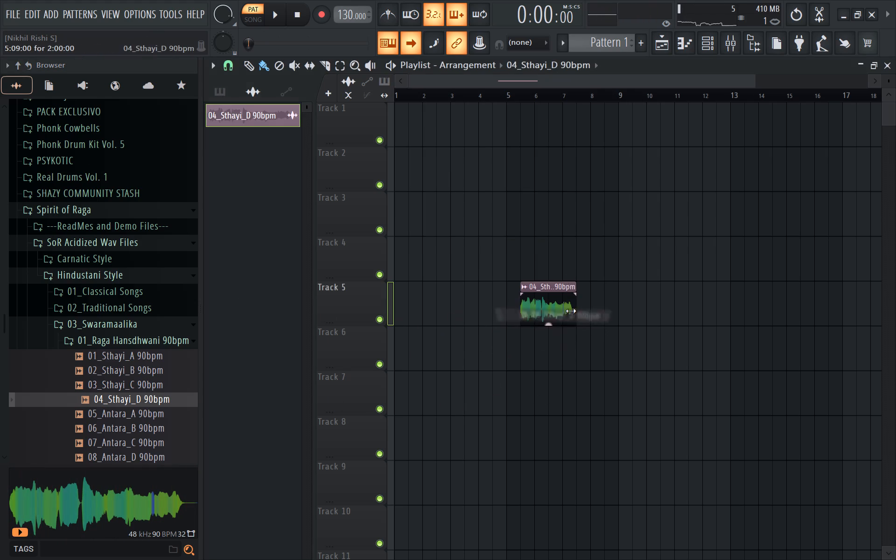
left_click_drag(553, 307, 347, 91)
Play the arrangement to hear the vocal clip, with the metronome briefly switched on and off.
key("space")
scroll(379, 199, "up", 9, "ctrl")
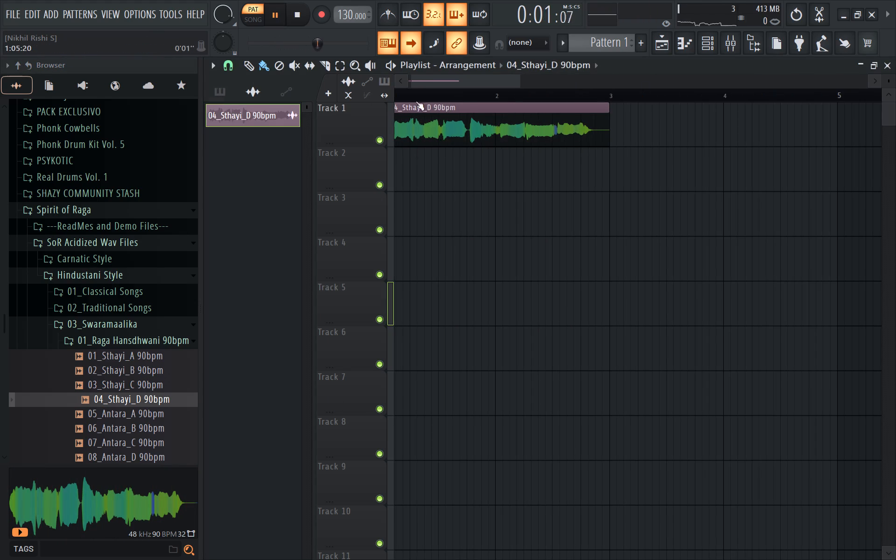
left_click_drag(415, 94, 230, 90)
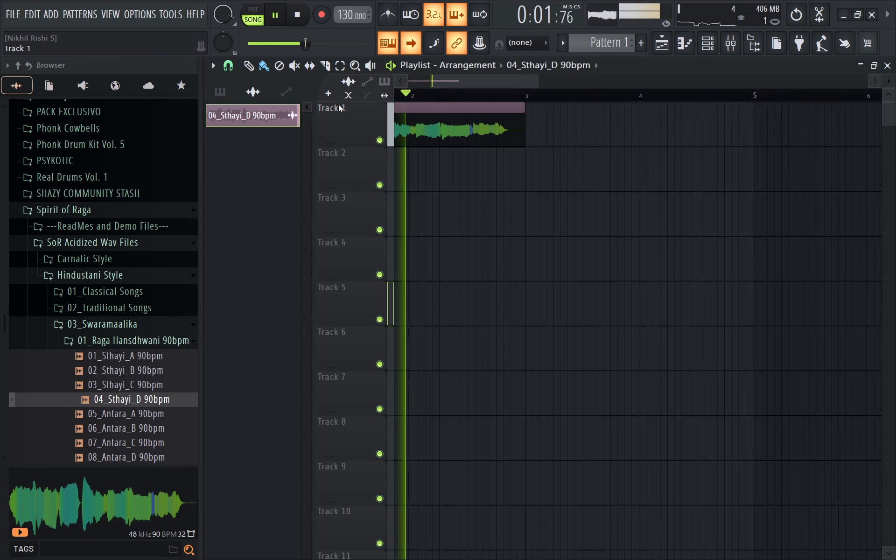
left_click(385, 10)
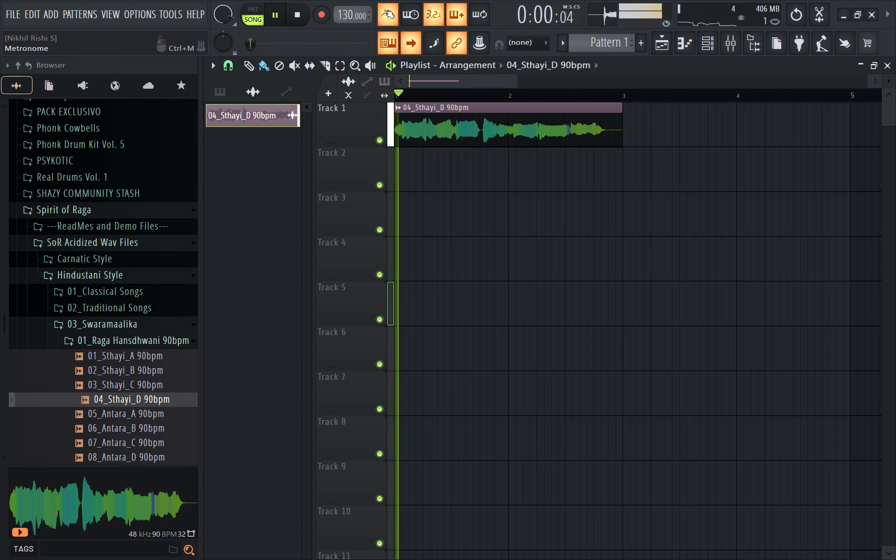
left_click(384, 10)
scroll(343, 179, "up", 3, "ctrl")
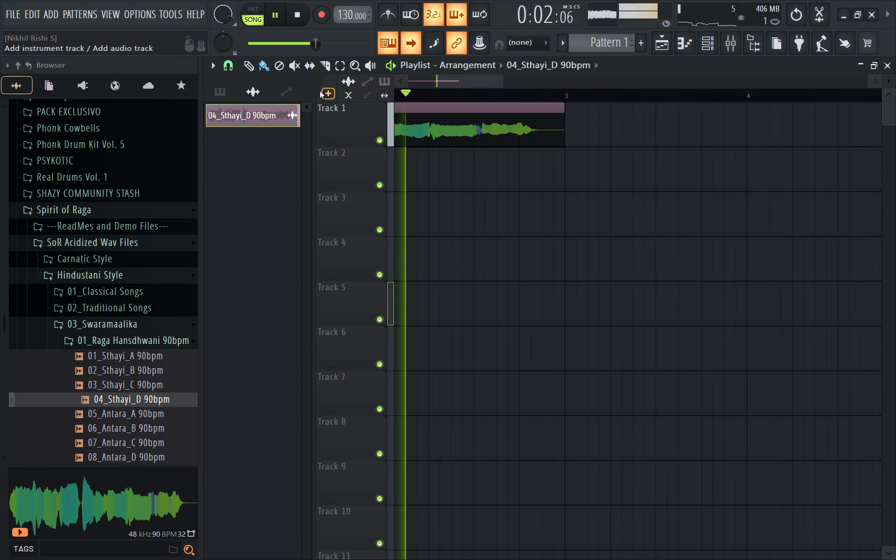
Select the Draw tool and turn off playlist auto-scrolling.
left_click(252, 68)
left_click(404, 50)
scroll(392, 162, "down", 3, "ctrl")
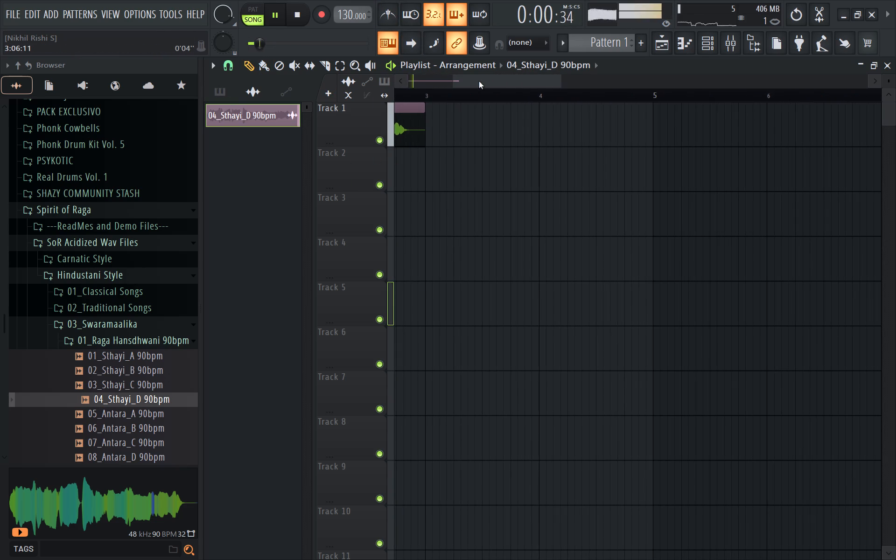
left_click_drag(485, 75, 314, 107)
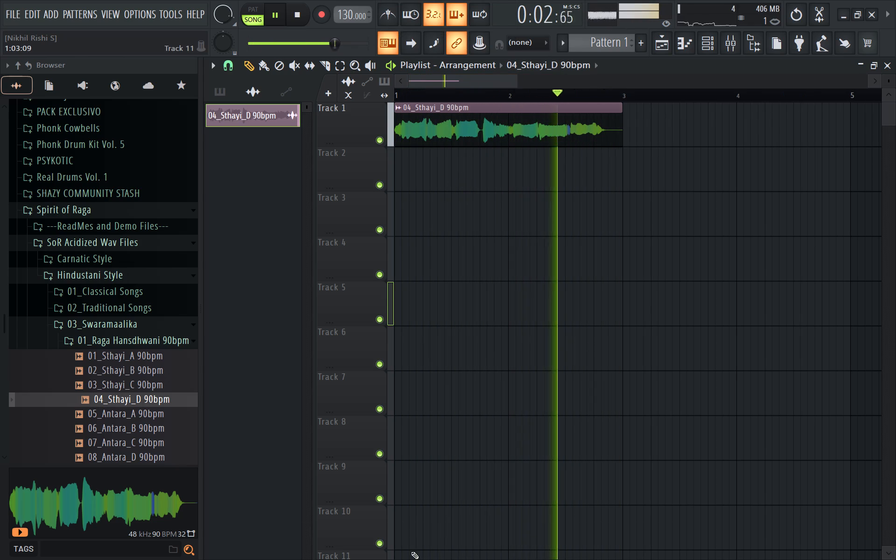
Switch to Dolby Access, check the headphone and Dolby Atmos effects settings, and minimize it.
left_click(374, 554)
triple_click(383, 453)
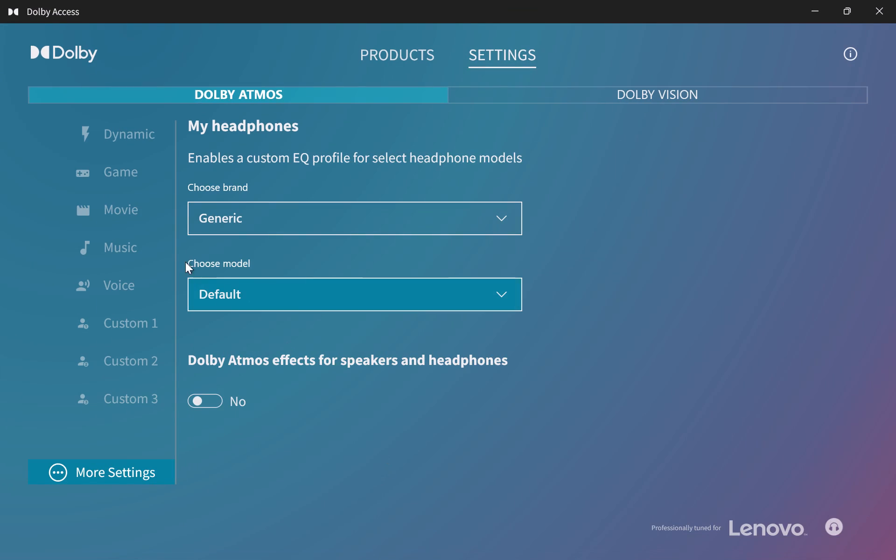
left_click(686, 136)
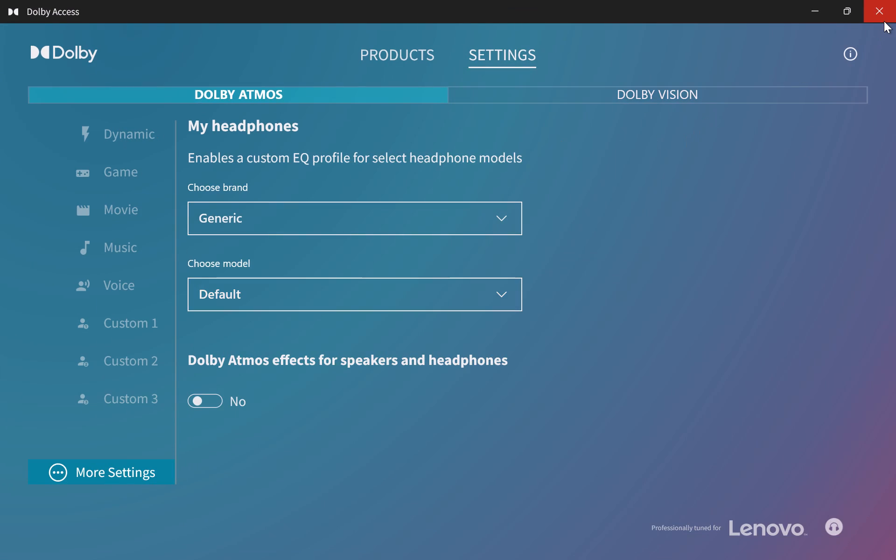
left_click(809, 15)
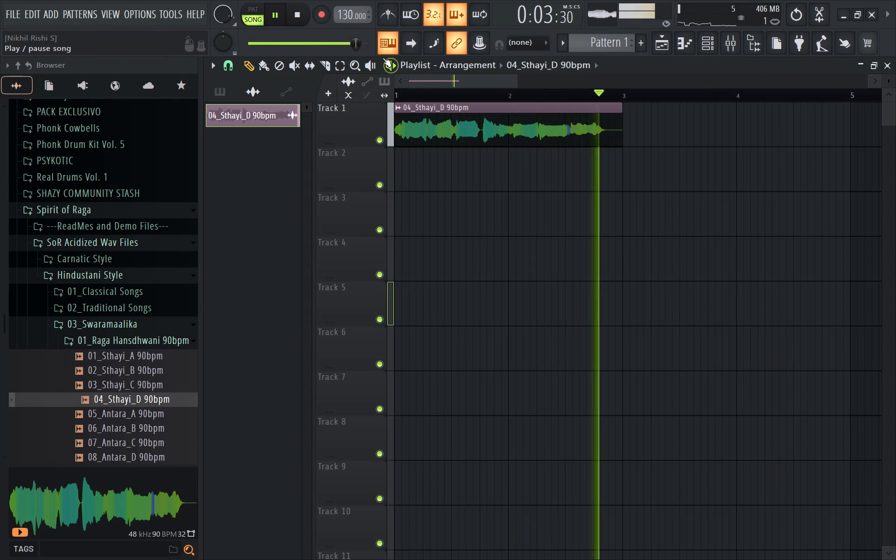
Turn on the metronome, start playback, and mute Track 1.
left_click(386, 15)
key("space")
key("space")
key("space")
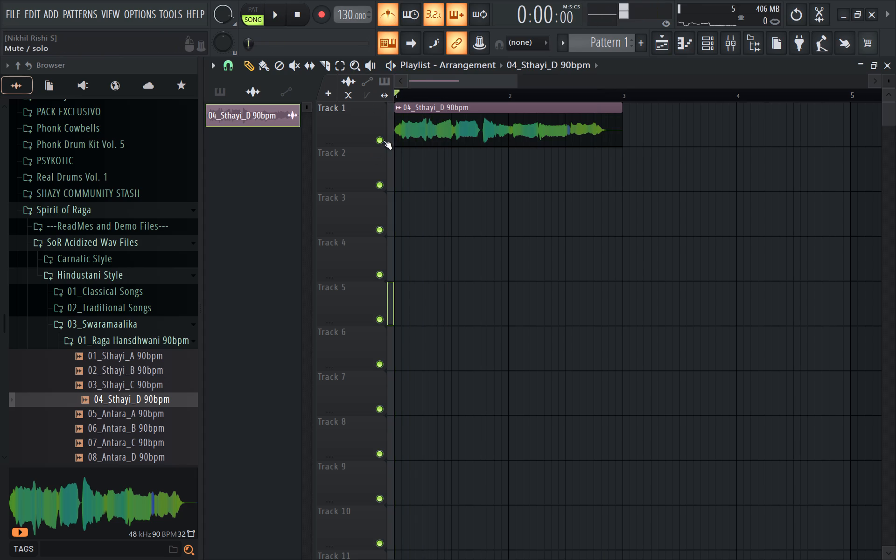
key("space")
left_click(378, 142)
Set the project tempo to 153 BPM and decline restretching all channels.
left_click_drag(345, 15, 362, 507)
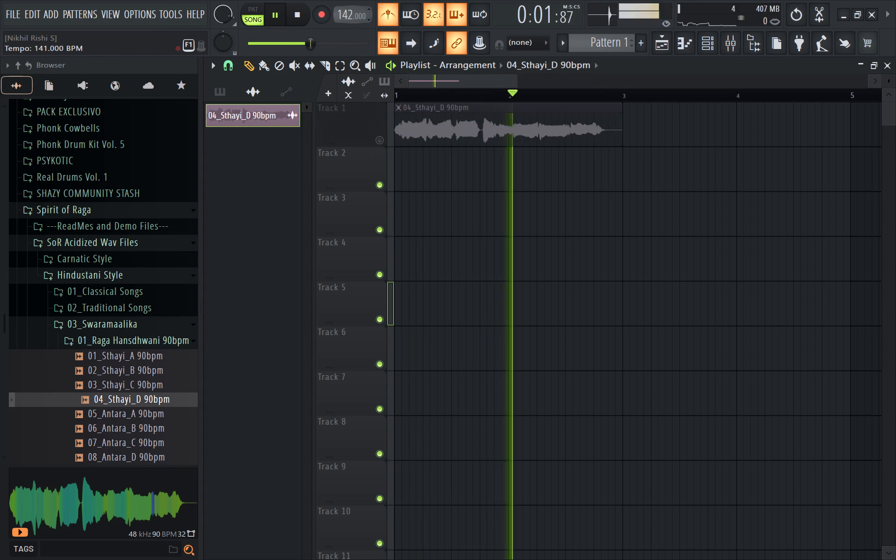
left_click_drag(362, 507, 392, 473)
left_click_drag(345, 15, 344, 21)
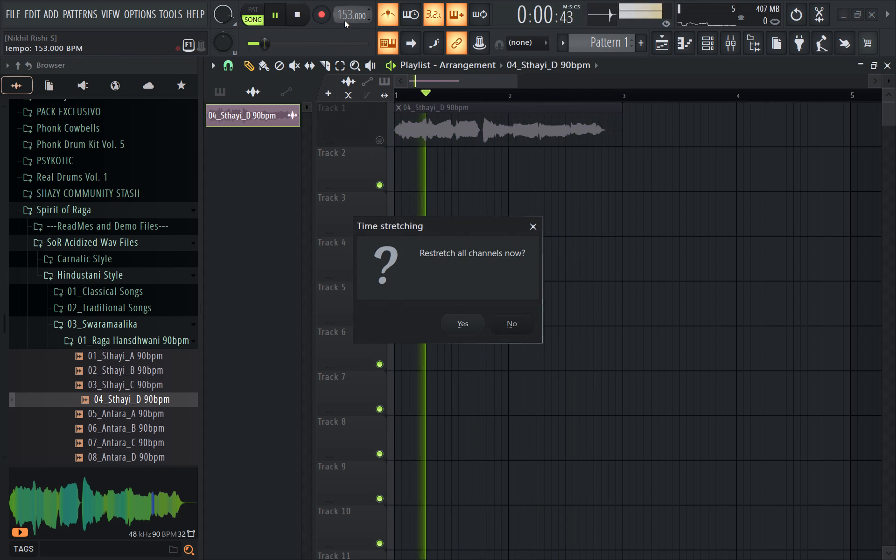
left_click_drag(344, 21, 344, 32)
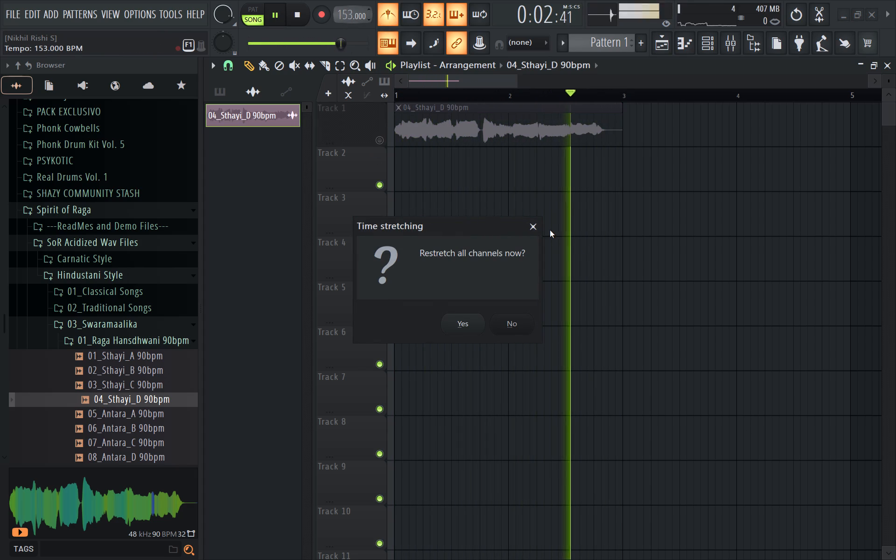
left_click(517, 318)
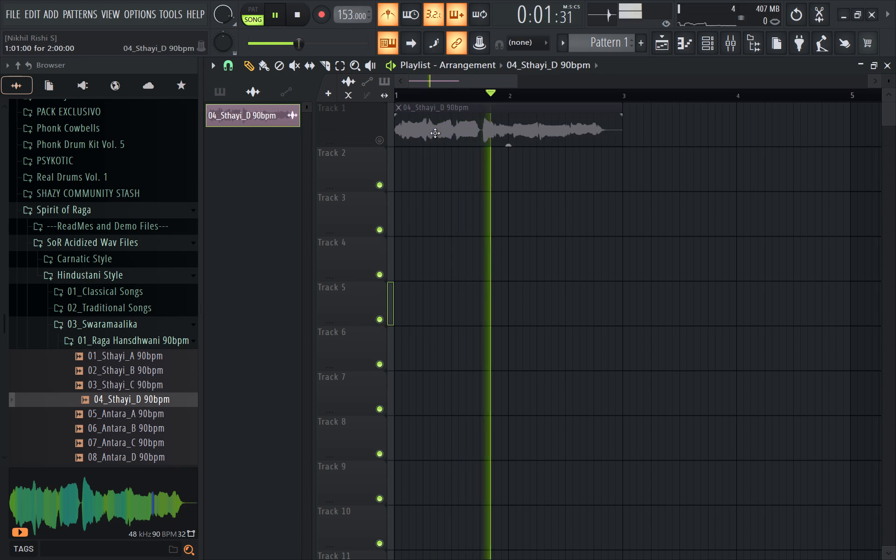
Place a Pattern 1 clip on Track 3, trim it to one step at the start of bar 1, and play it.
left_click(231, 91)
left_click_drag(239, 109, 405, 216)
key("space")
left_click_drag(450, 226, 422, 235)
left_click_drag(504, 230, 373, 220)
key("space")
key("space")
scroll(399, 221, "up", 4, "ctrl")
key("space")
key("space")
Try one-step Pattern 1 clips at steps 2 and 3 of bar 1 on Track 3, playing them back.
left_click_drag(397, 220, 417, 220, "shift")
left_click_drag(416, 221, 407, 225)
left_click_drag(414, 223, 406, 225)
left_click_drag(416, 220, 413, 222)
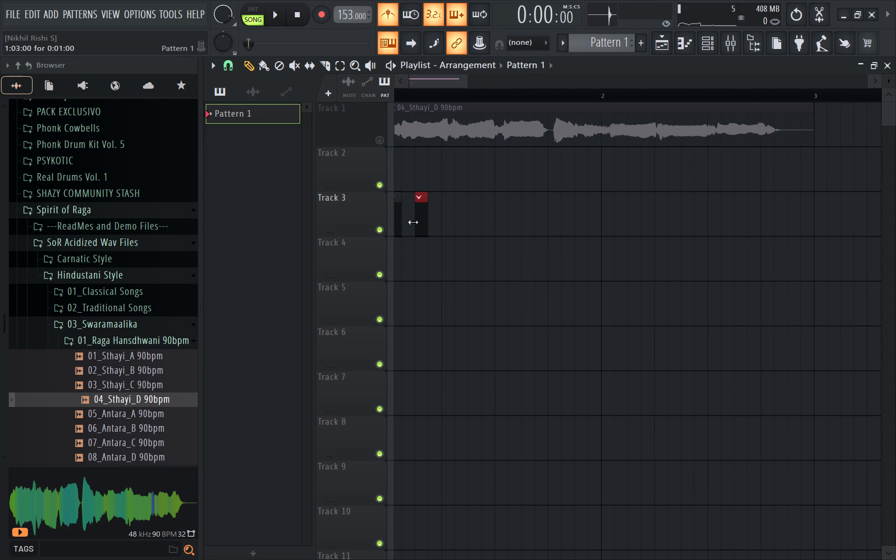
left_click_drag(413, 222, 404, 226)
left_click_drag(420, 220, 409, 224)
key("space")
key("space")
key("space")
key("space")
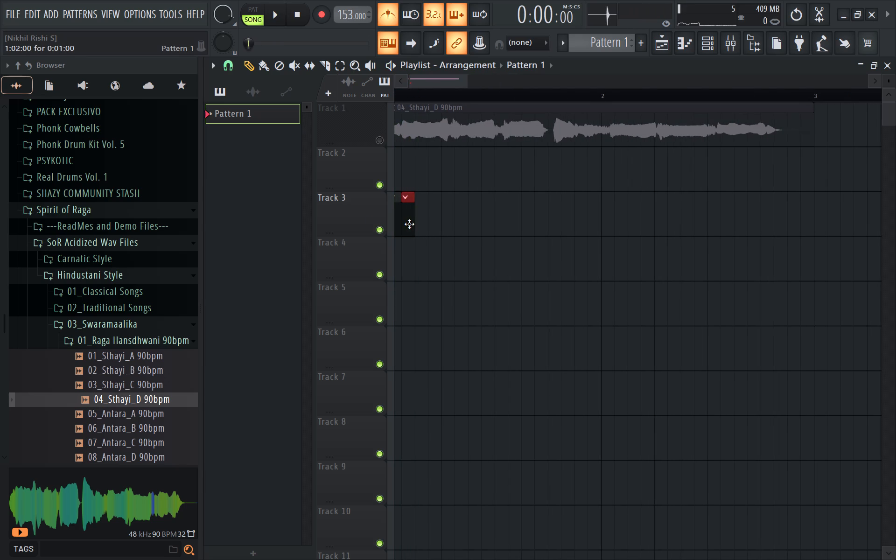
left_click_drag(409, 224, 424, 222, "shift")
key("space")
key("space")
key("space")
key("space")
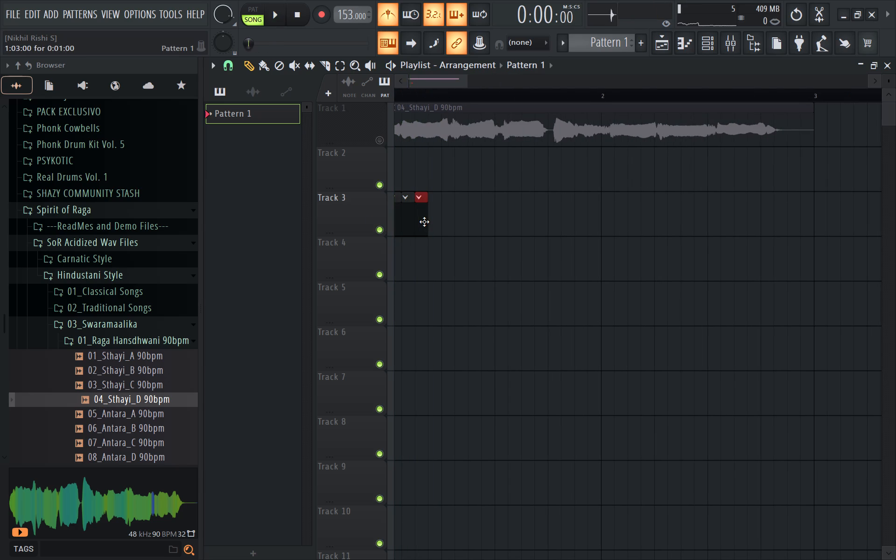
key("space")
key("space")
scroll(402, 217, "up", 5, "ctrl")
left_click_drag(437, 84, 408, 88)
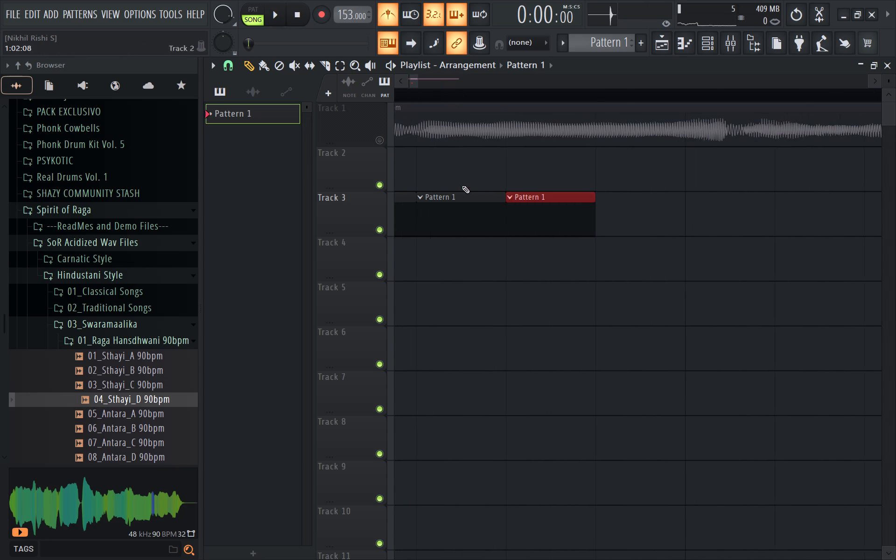
Show all channels in the channel rack and add a C5 note at the start of the 808 Kick's piano roll.
triple_click(705, 43)
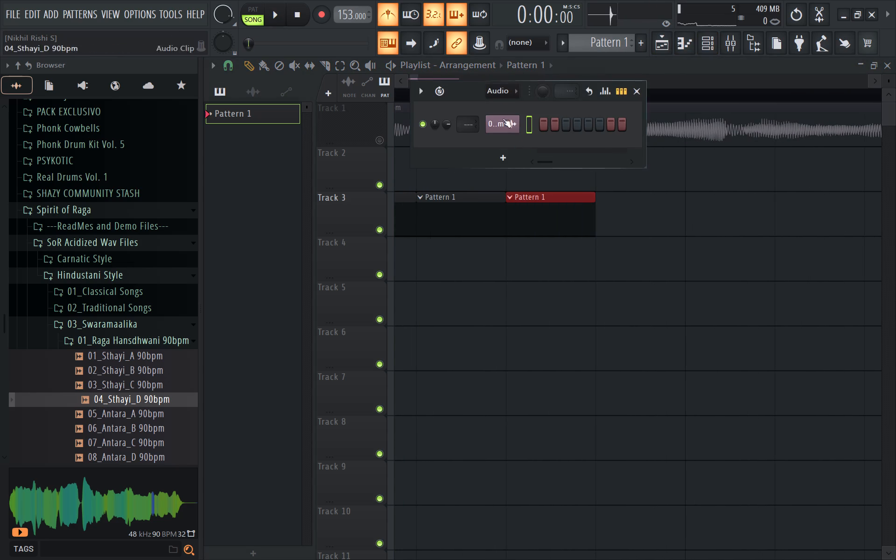
left_click(502, 94)
left_click(506, 106)
right_click(504, 129)
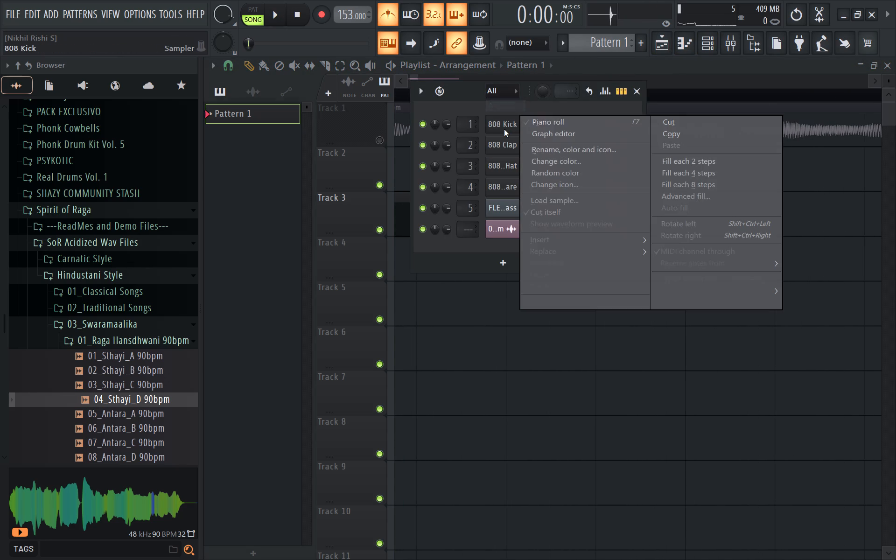
left_click(548, 122)
left_click_drag(323, 286, 281, 292)
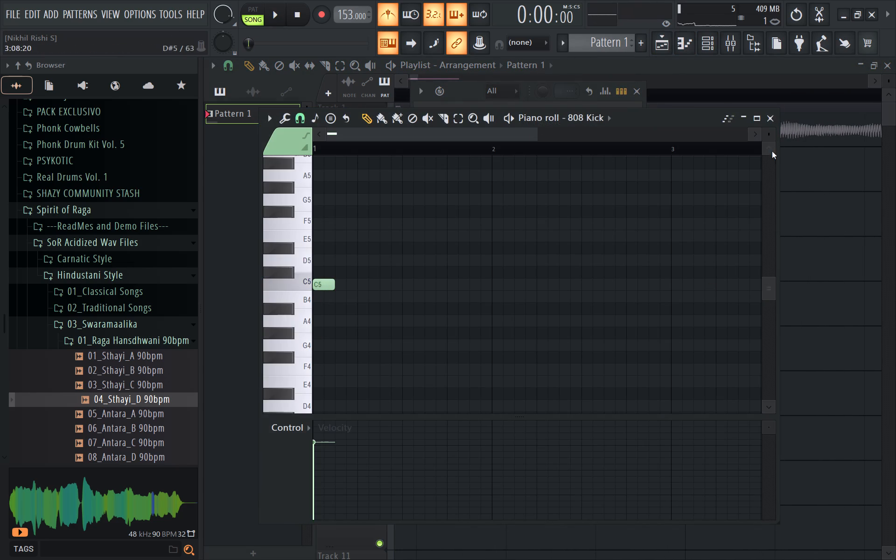
left_click(770, 120)
left_click(634, 91)
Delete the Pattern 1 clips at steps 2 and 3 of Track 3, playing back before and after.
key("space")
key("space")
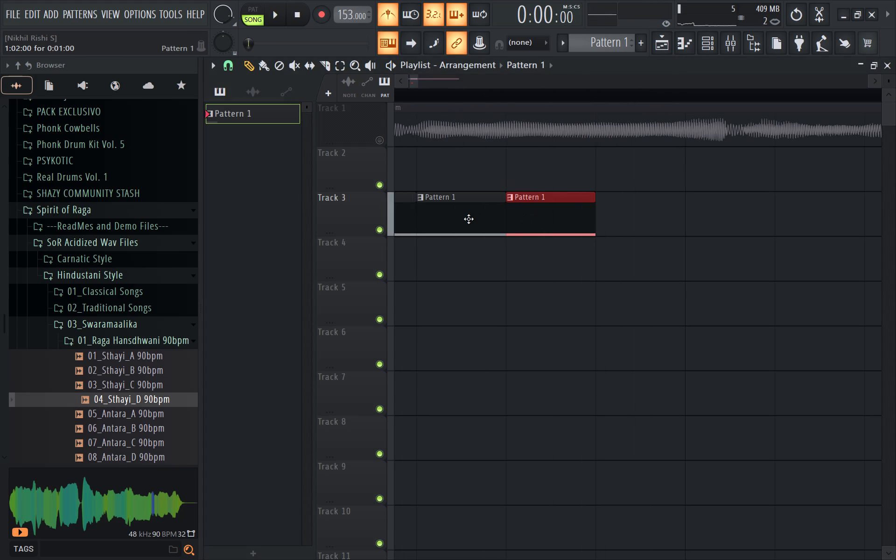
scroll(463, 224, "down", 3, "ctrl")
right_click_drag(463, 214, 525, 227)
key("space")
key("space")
Add Pattern 1 clips on Track 3 at steps 3, 5 and 7 of bar 1, playing back after each.
left_click(512, 224)
key("space")
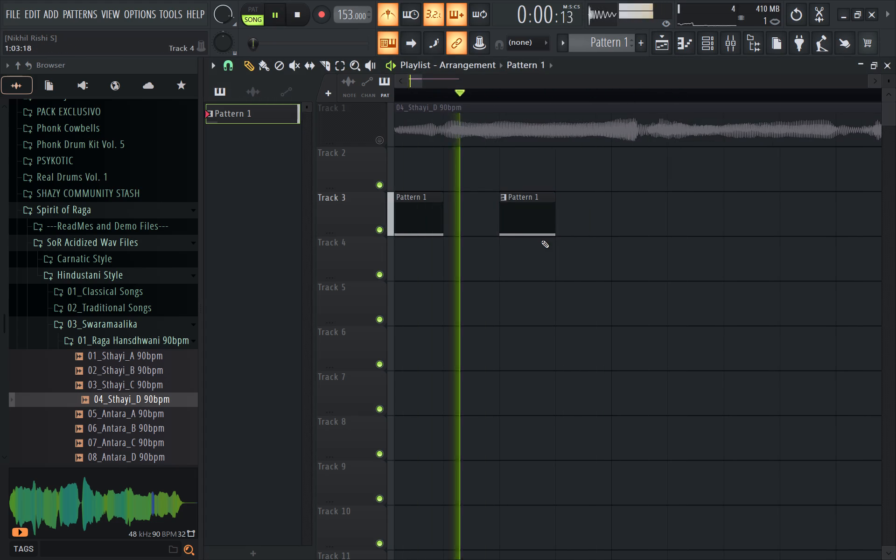
key("space")
left_click(631, 226)
key("space")
key("space")
scroll(693, 226, "down", 4, "ctrl")
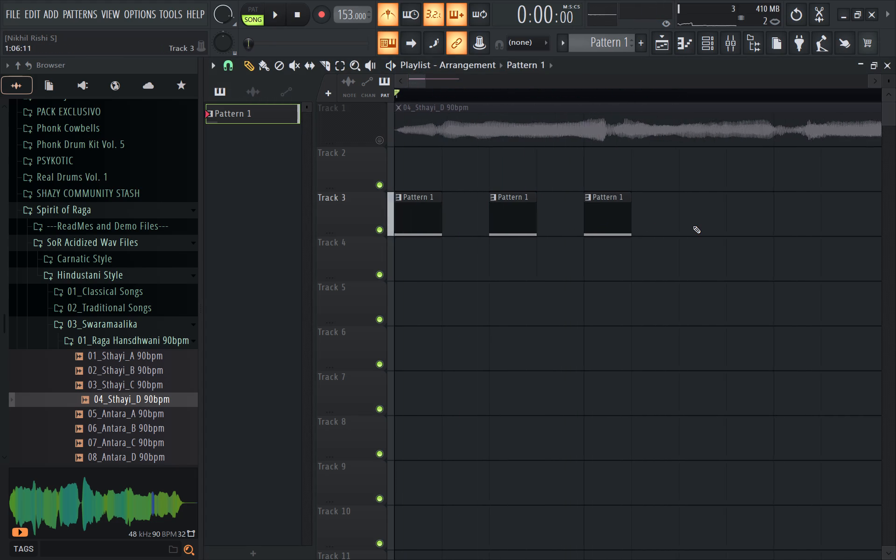
left_click(664, 217)
key("space")
scroll(733, 221, "down", 10)
key("space")
scroll(644, 232, "up", 3)
scroll(641, 231, "down", 2, "ctrl")
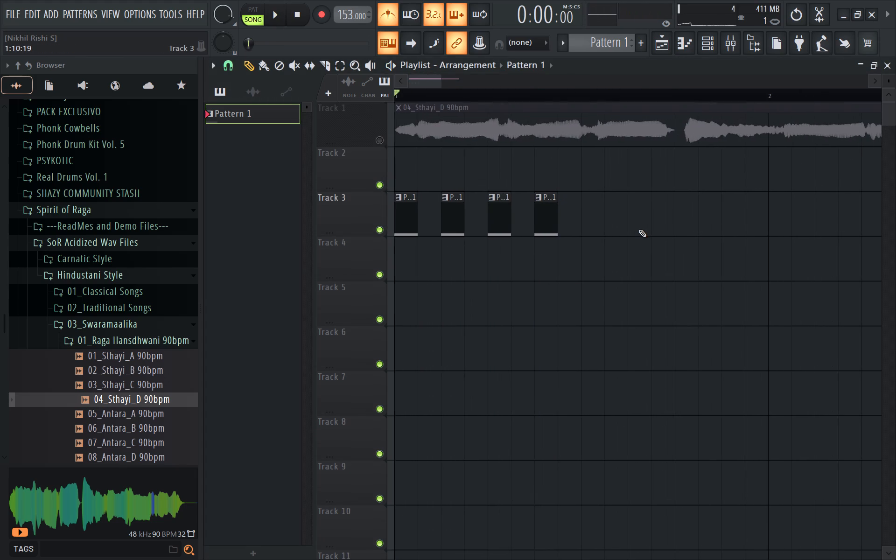
Add Pattern 1 clips on Track 3 at step 13 of bar 1 and step 3 of bar 2, playing back.
key("space")
left_click(652, 226)
key("space")
key("space")
left_click_drag(659, 227, 679, 221)
left_click(826, 214)
scroll(826, 214, "down", 5, "ctrl")
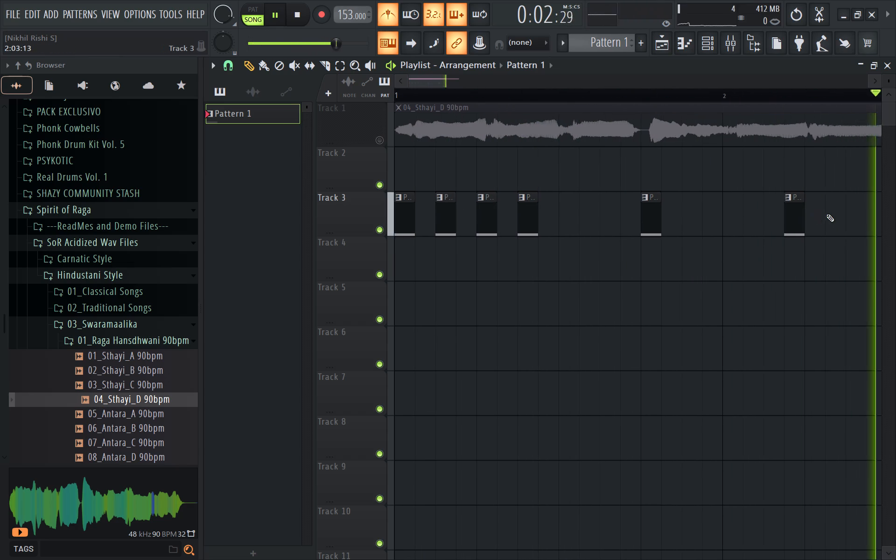
scroll(826, 214, "down", 6, "ctrl")
key("ctrl+space")
key("space")
left_click_drag(755, 217, 744, 221)
key("space")
key("space")
Add Pattern 1 clips on Track 3 at steps 9 and 13 of bar 2, checking the rhythm by playback.
scroll(745, 220, "down", 7, "ctrl")
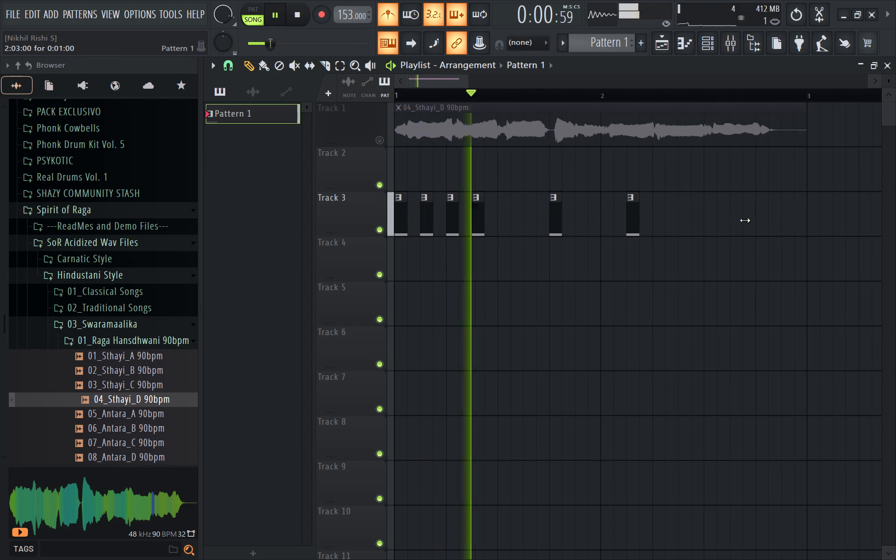
scroll(745, 220, "down", 3, "ctrl")
scroll(707, 242, "up", 3, "ctrl")
left_click(671, 217)
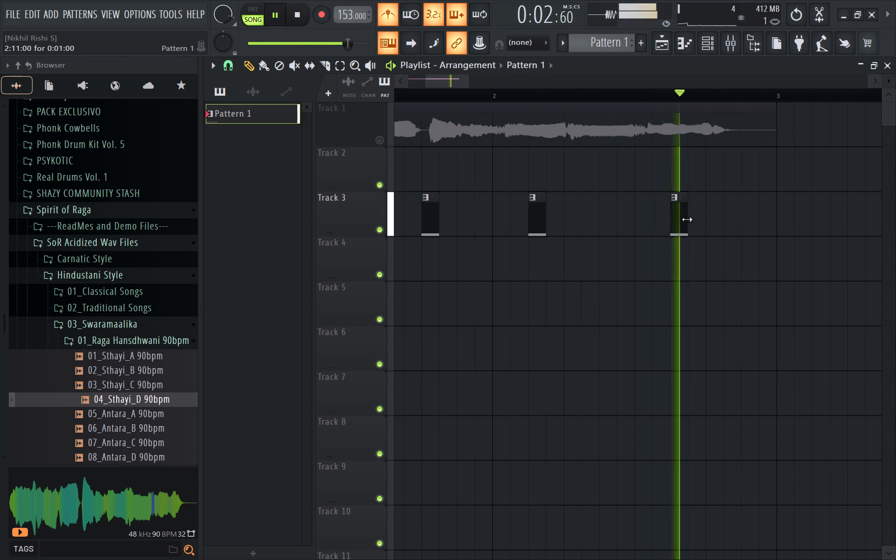
key("space")
left_click_drag(679, 220, 666, 224)
key("space")
left_click_drag(662, 221, 653, 222)
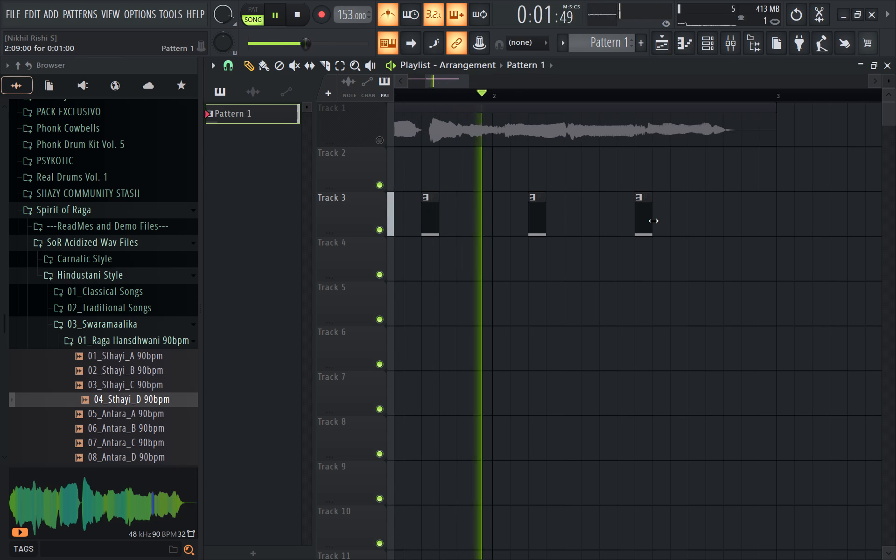
left_click(679, 221)
key("space")
left_click_drag(692, 224, 714, 221)
key("space")
scroll(757, 219, "down", 5, "ctrl")
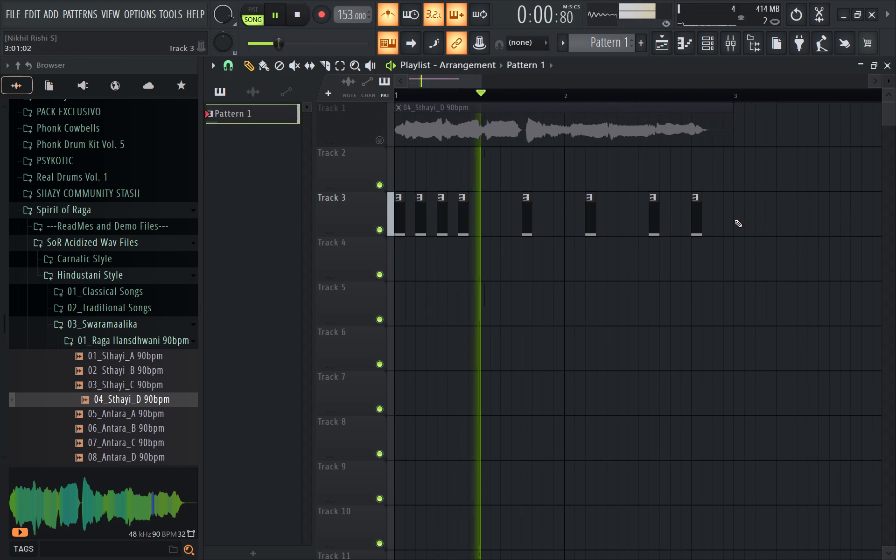
key("space")
key("space")
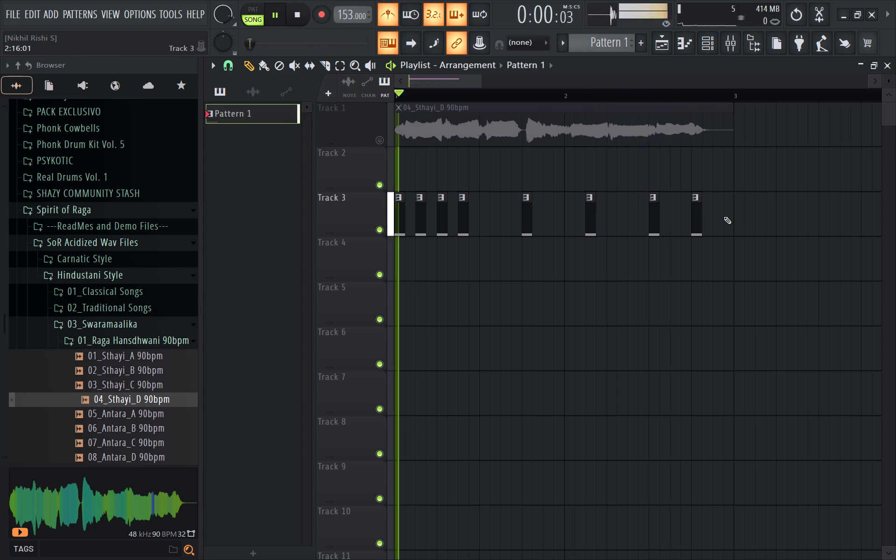
Duplicate the two-bar Pattern 1 clip rhythm on Track 3 into bars 3 and 4 during playback.
left_click_drag(724, 217, 205, 241, "ctrl")
left_click_drag(398, 222, 742, 222, "shift")
scroll(758, 178, "down", 5, "ctrl")
right_click(733, 349)
scroll(726, 329, "down", 7, "ctrl")
scroll(725, 329, "up", 3, "ctrl")
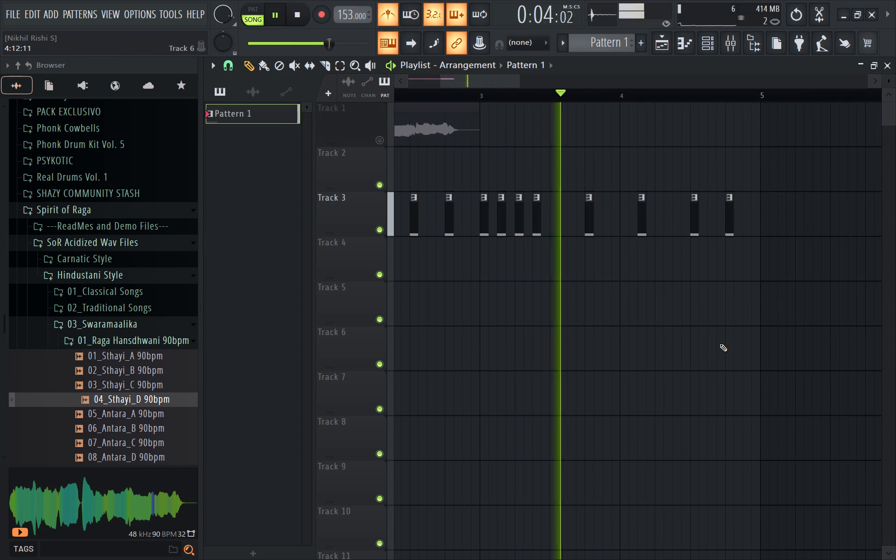
scroll(720, 344, "up", 5, "ctrl")
key("space")
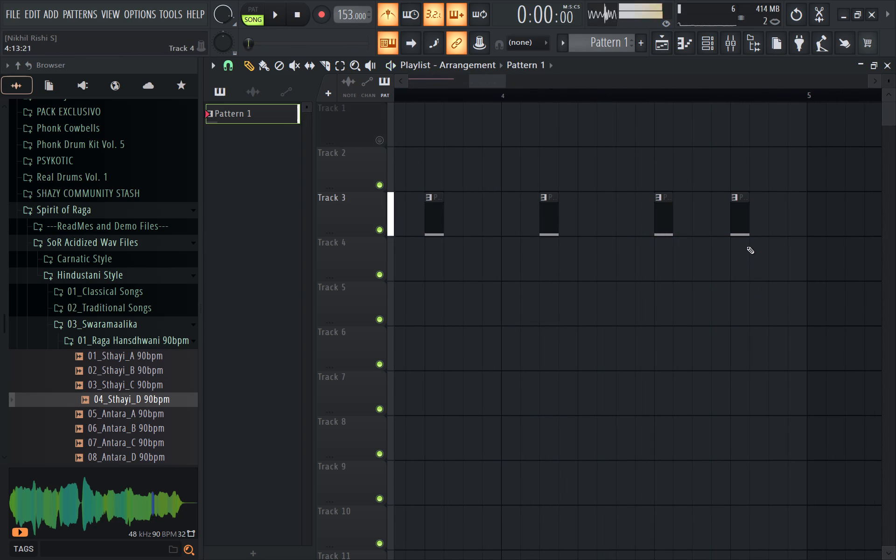
Add a Pattern 1 clip on Track 3 at step 15 of bar 4 and play the arrangement.
left_click_drag(741, 229, 782, 220, "shift")
key("space")
scroll(782, 220, "down", 6, "ctrl")
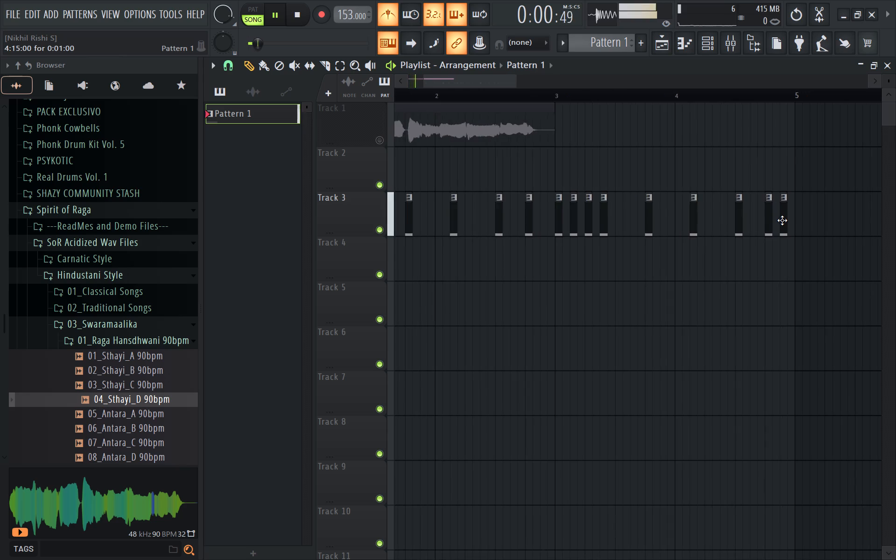
scroll(782, 220, "down", 4, "ctrl")
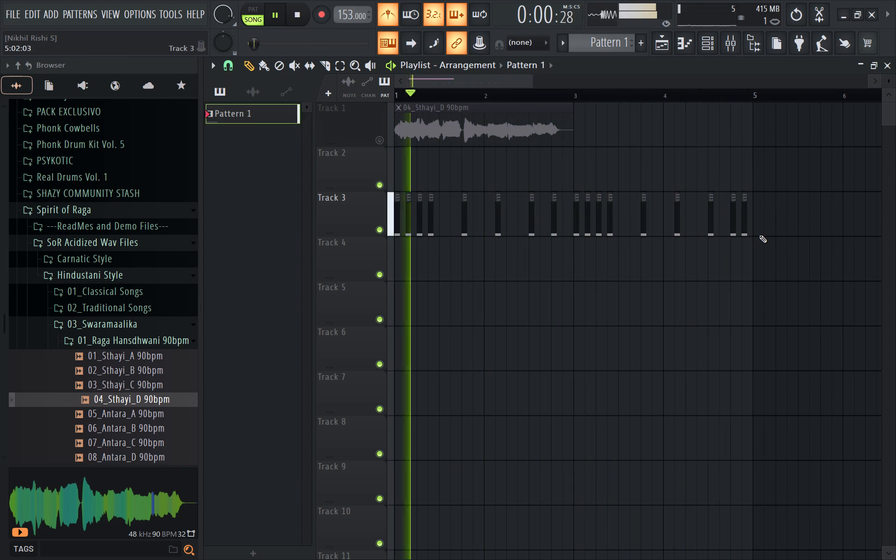
key("space")
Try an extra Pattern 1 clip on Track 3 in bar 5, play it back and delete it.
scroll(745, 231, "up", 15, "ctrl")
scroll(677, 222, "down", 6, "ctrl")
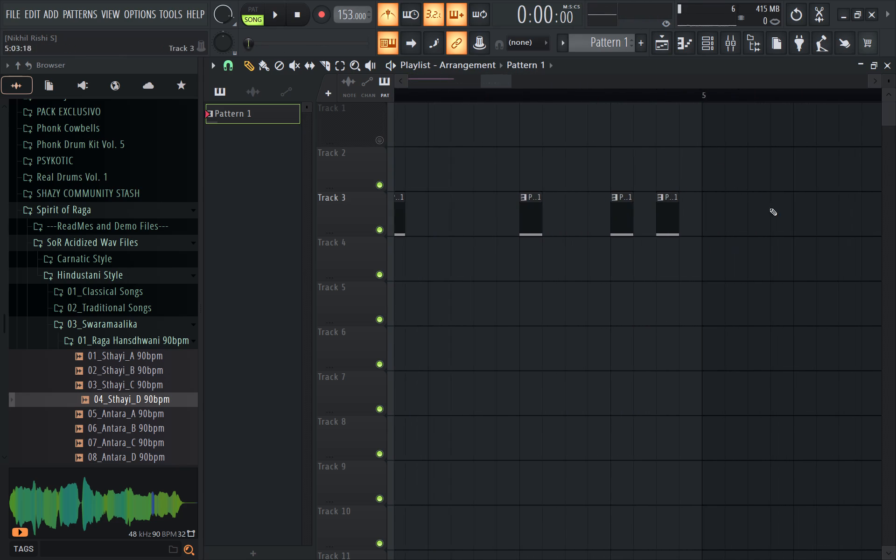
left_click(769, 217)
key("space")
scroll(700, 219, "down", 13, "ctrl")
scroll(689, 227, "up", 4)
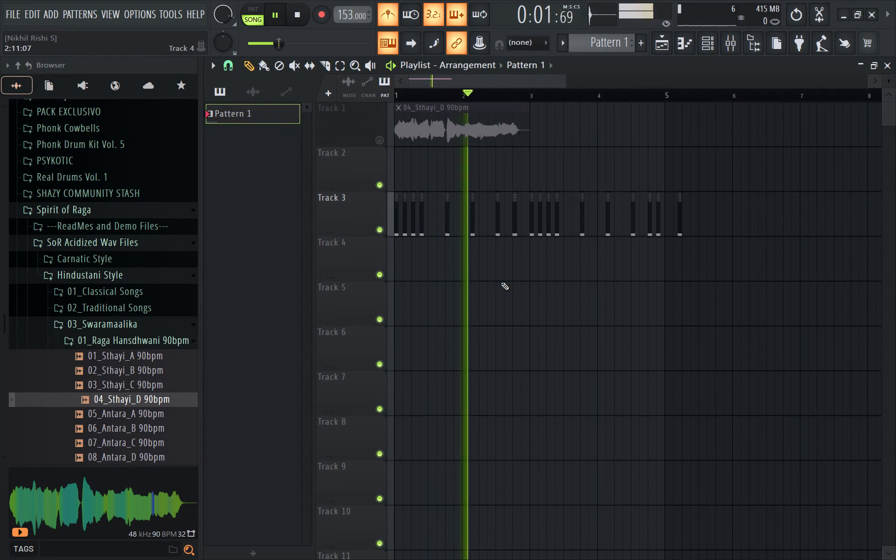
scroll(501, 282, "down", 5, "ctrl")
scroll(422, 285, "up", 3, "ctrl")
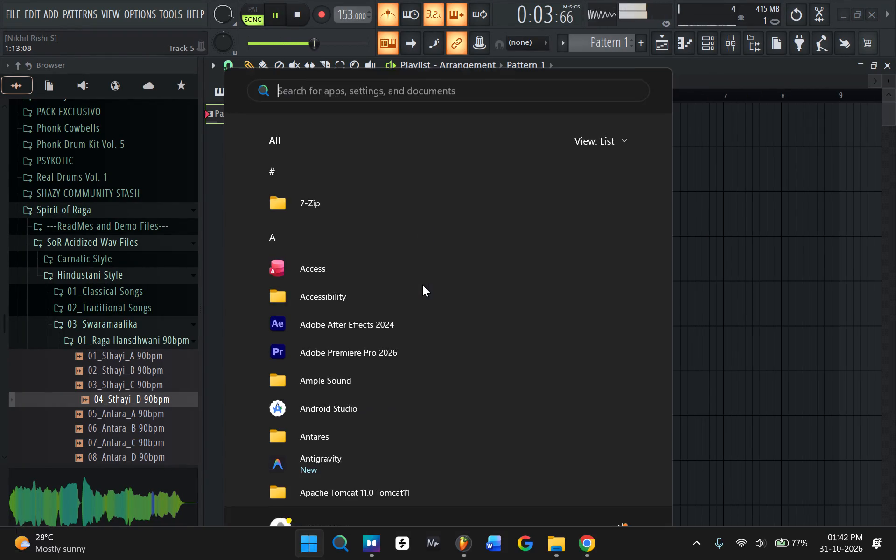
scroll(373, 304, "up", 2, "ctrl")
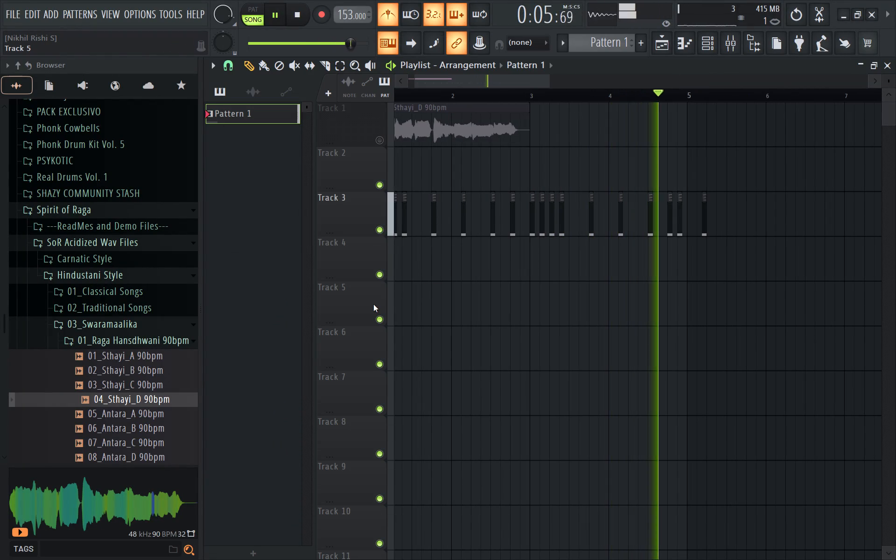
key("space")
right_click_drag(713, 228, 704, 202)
Move the 04_Sthayi_D 90bpm vocal clip from Track 1 to the start of Track 4 and play it briefly.
scroll(266, 160, "up", 5)
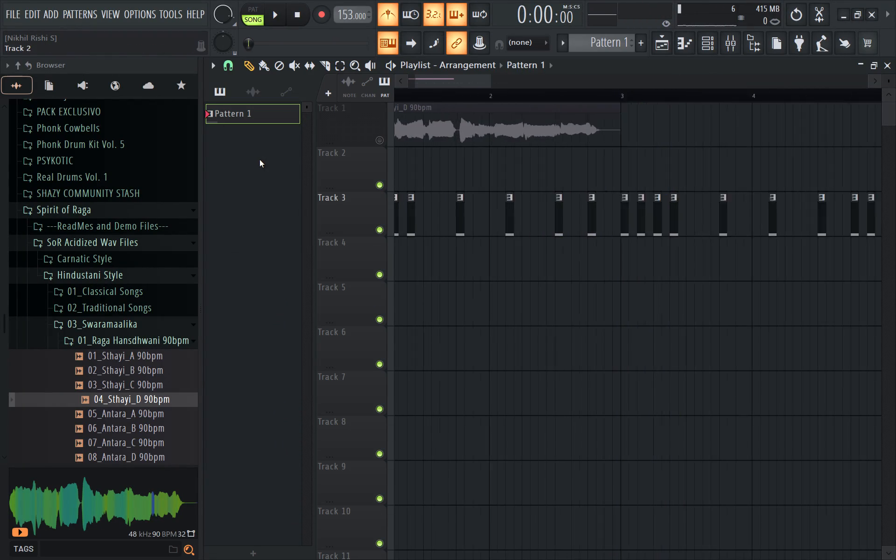
scroll(259, 160, "up", 4)
left_click_drag(433, 85, 255, 85)
left_click_drag(438, 114, 416, 267)
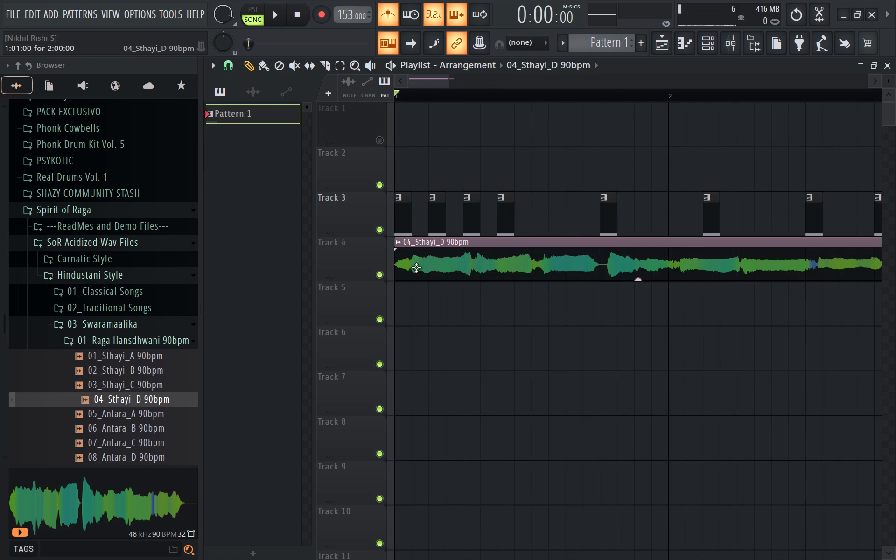
key("space")
key("space")
Time-stretch the 04_Sthayi_D vocal clip to about 3.4 bars in its channel settings and play it with the kicks.
scroll(336, 278, "up", 4, "ctrl")
double_click(430, 271)
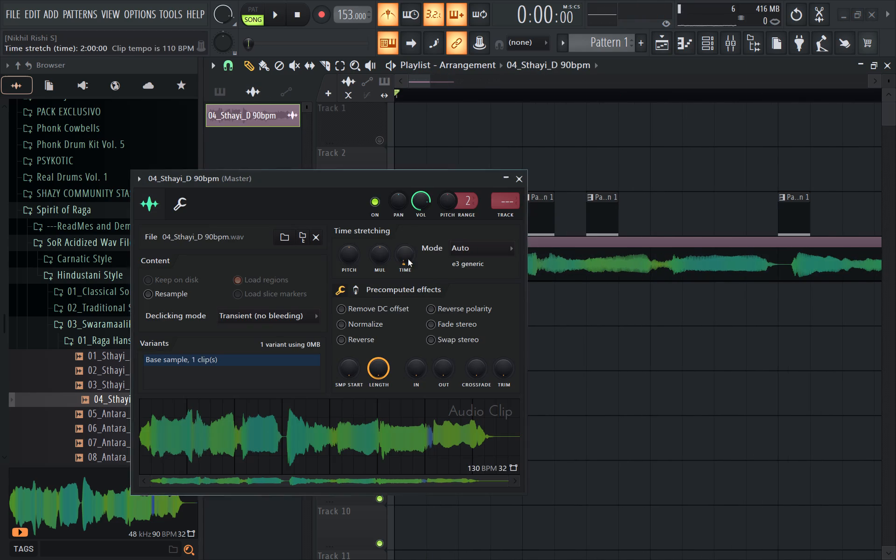
left_click_drag(406, 259, 472, 156)
key("space")
key("space")
key("space")
left_click(518, 175)
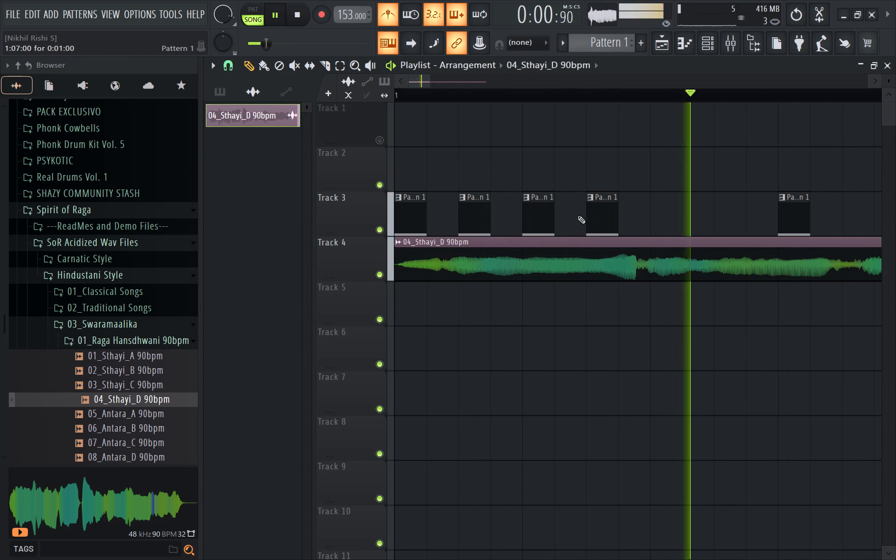
scroll(575, 225, "down", 10, "ctrl")
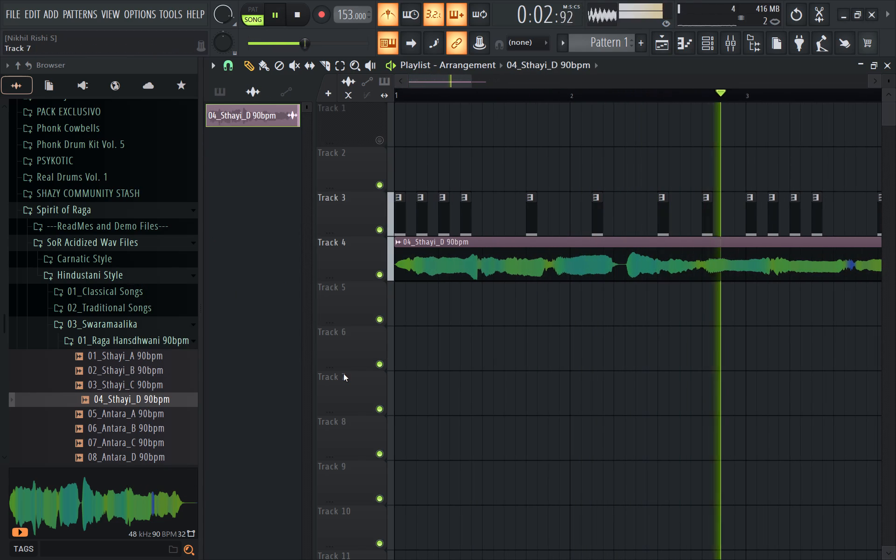
scroll(273, 362, "up", 13, "ctrl")
key("space")
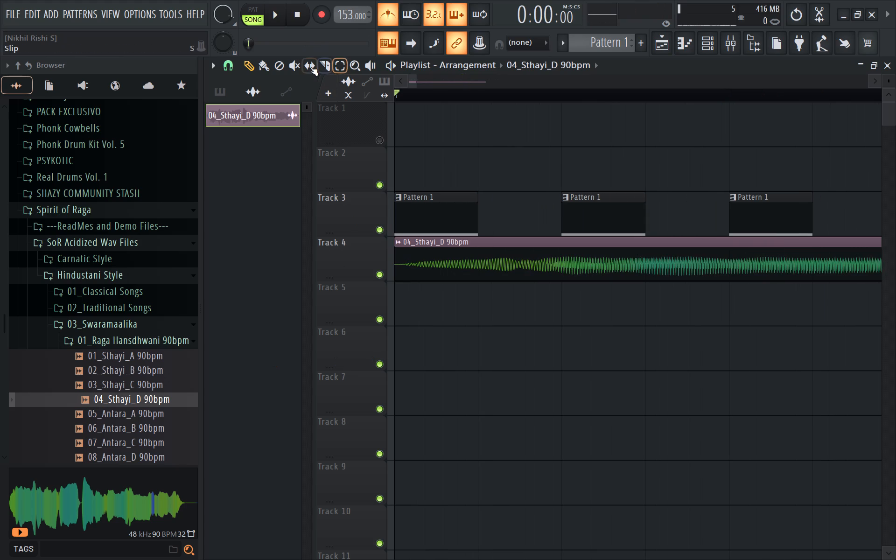
Slice the vocal clip on Track 4 at steps 3, 5, 7 and 13 of bar 1, matching the kicks.
left_click(321, 67)
left_click(477, 273)
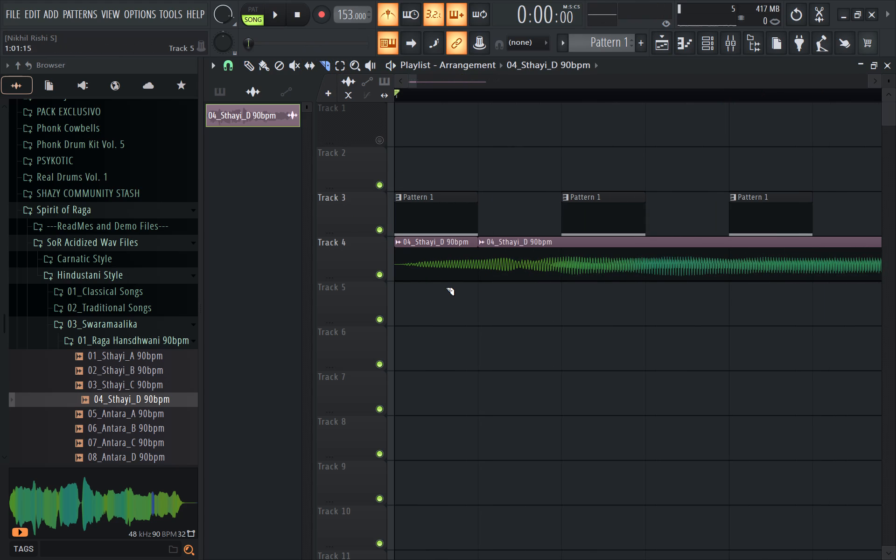
key("ctrl+z")
left_click(567, 263)
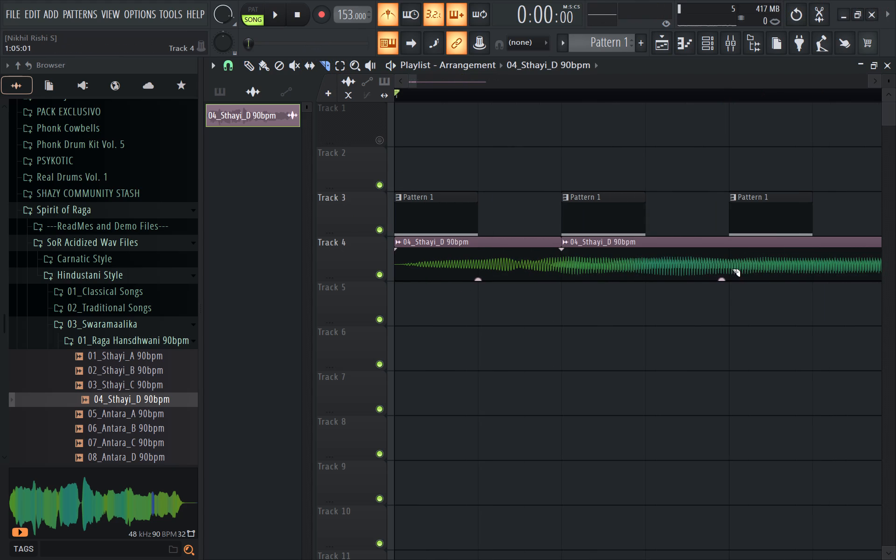
left_click(728, 266)
scroll(728, 266, "down", 9, "ctrl")
left_click(685, 254)
scroll(718, 259, "down", 2, "ctrl")
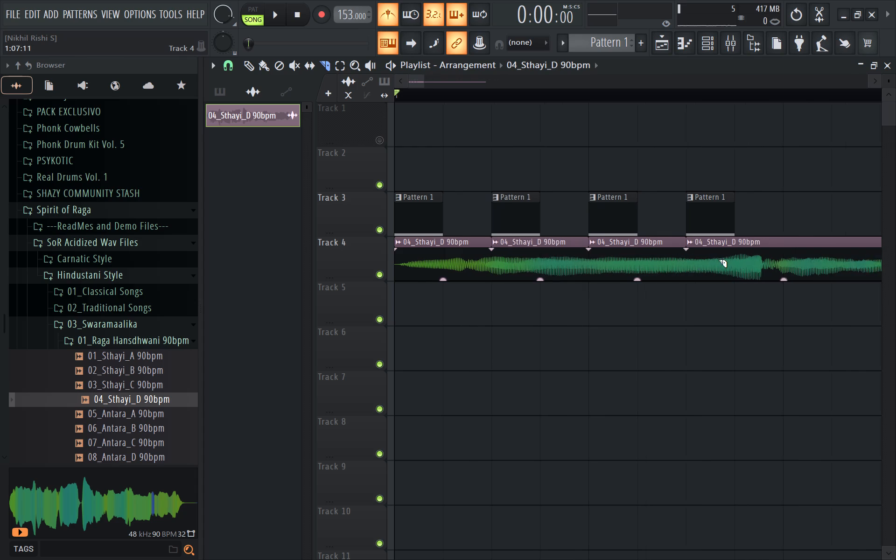
scroll(718, 259, "down", 10, "ctrl")
left_click(687, 253)
scroll(693, 254, "down", 6, "ctrl")
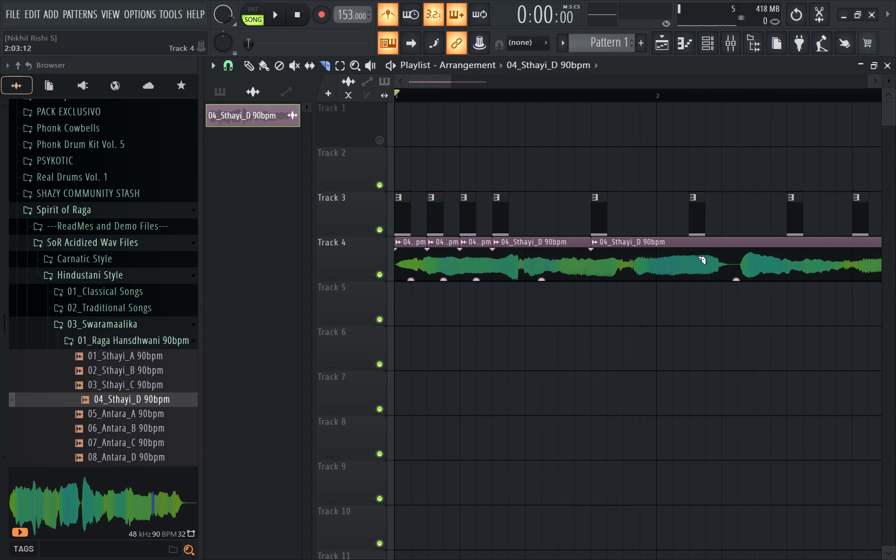
Slice the vocal clip on Track 4 at steps 3, 9 and 13 of bar 2 and play the result.
left_click(692, 253)
scroll(692, 253, "down", 4, "ctrl")
left_click(692, 253)
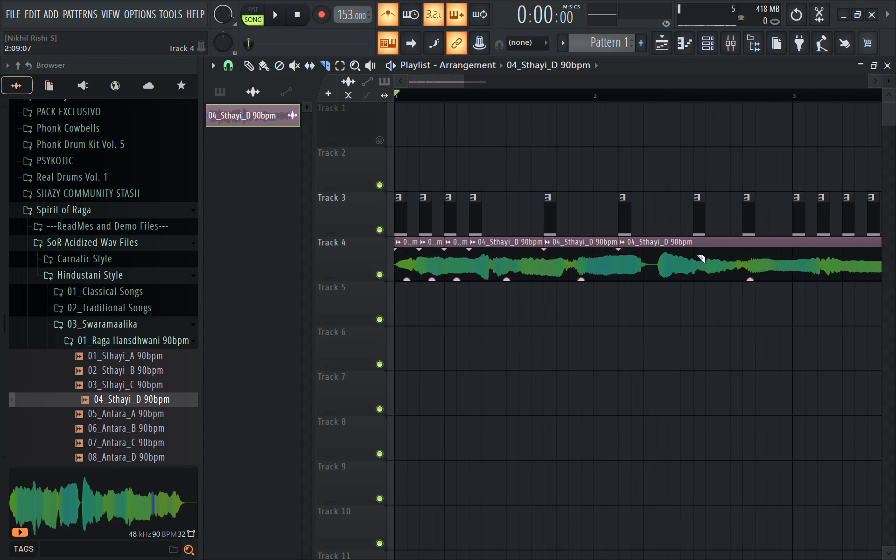
left_click(697, 255)
scroll(697, 255, "down", 2, "ctrl")
left_click(704, 257)
scroll(704, 257, "down", 2, "ctrl")
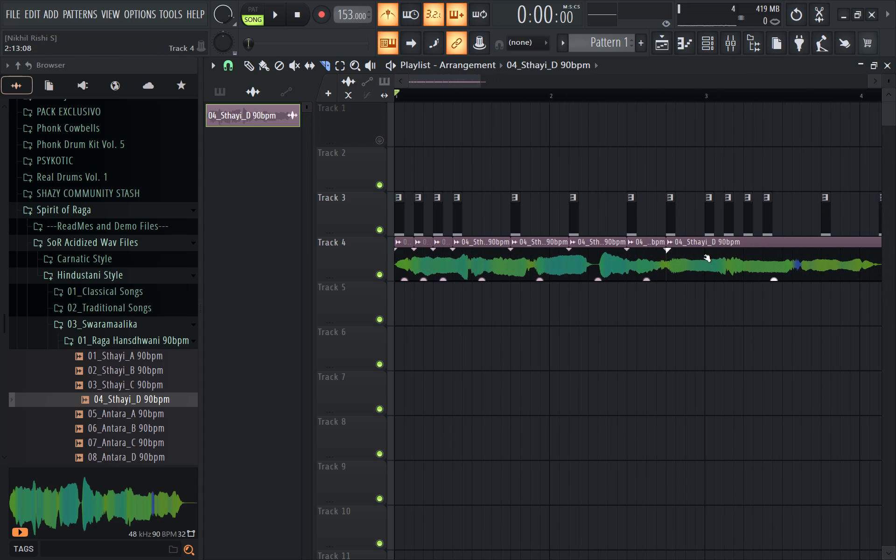
scroll(704, 257, "down", 1, "ctrl")
key("space")
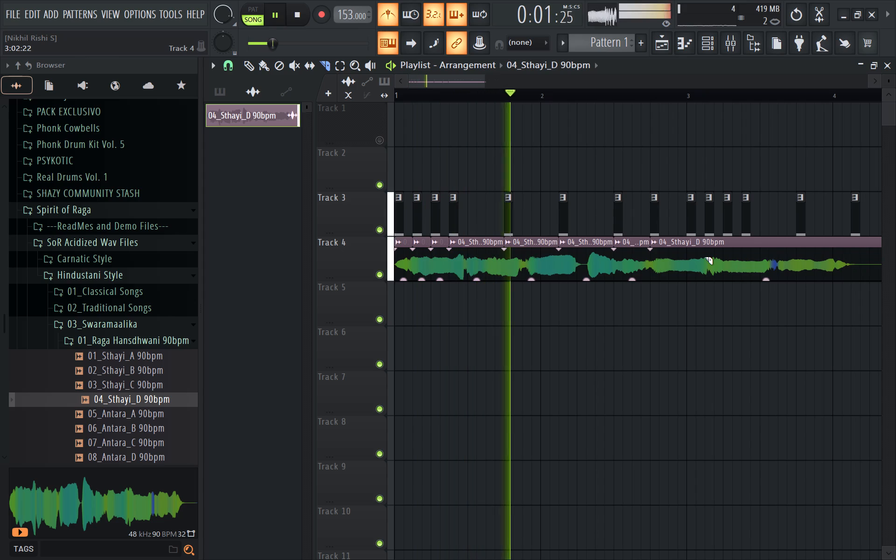
key("space")
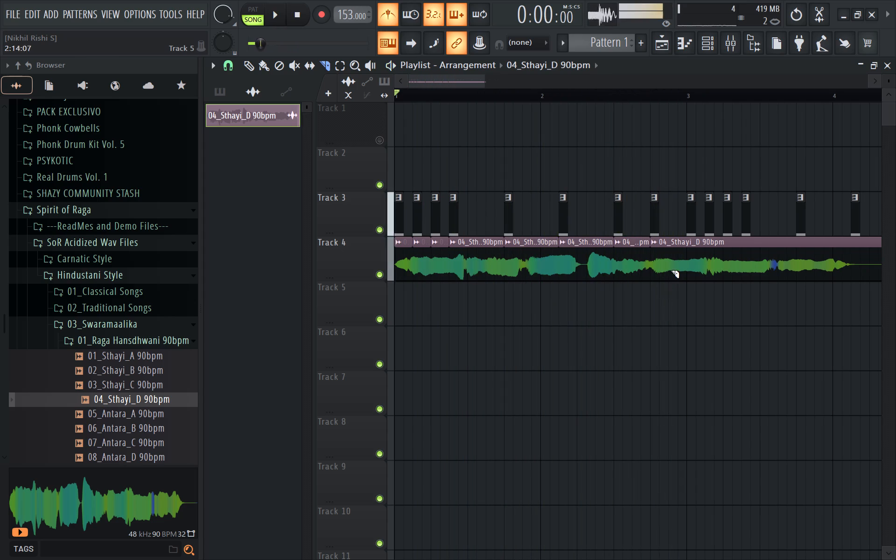
Slice the vocal at the start of bar 3, delete everything after the cut and play it back.
left_click(685, 264)
left_click(251, 59)
scroll(697, 273, "down", 5, "ctrl")
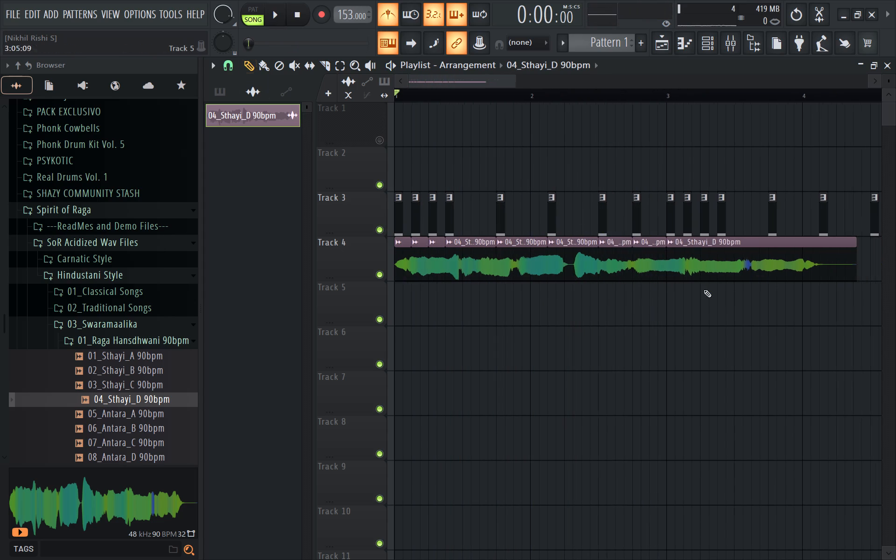
right_click_drag(722, 294, 701, 253)
key("space")
scroll(248, 289, "up", 2, "ctrl")
key("space")
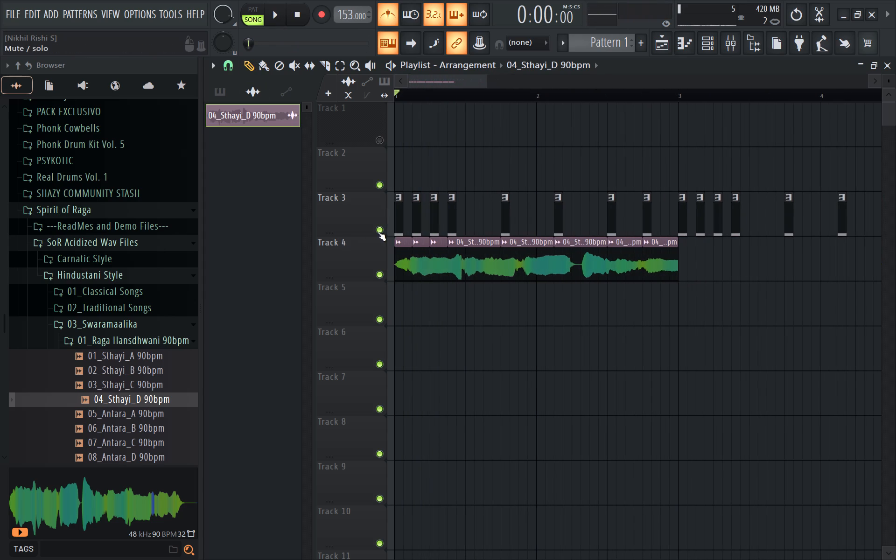
Mute Track 3 and play the sliced vocal on its own.
left_click(378, 232)
key("space")
scroll(332, 252, "up", 4, "ctrl")
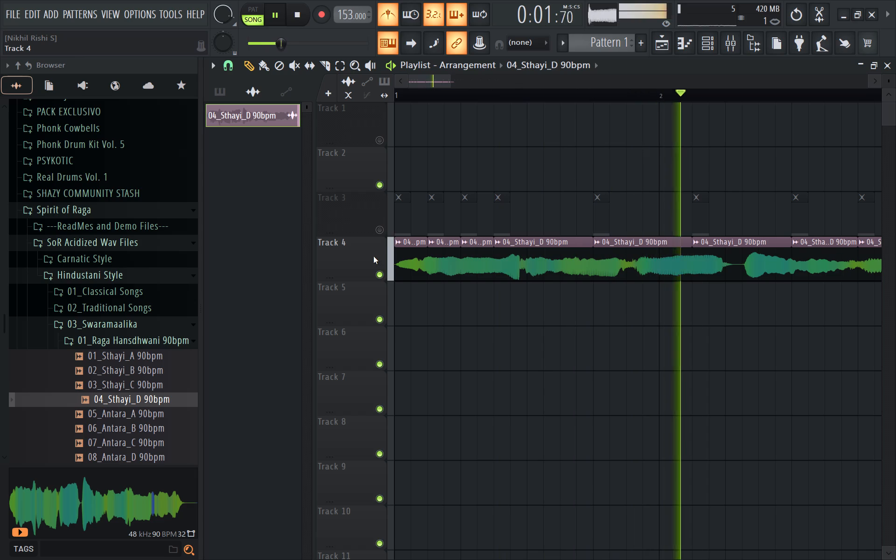
key("space")
Slip the audio inside the first vocal slice on Track 4 to start later in the sample, auditioning each adjustment.
left_click(303, 70)
key("space")
key("space")
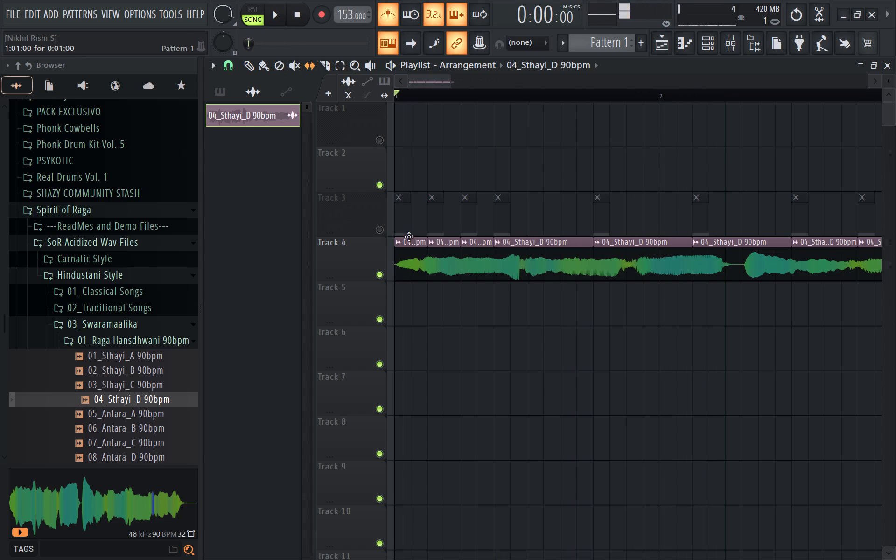
left_click_drag(418, 255, 278, 264)
key("space")
key("space")
left_click_drag(407, 269, 352, 270)
key("space")
key("space")
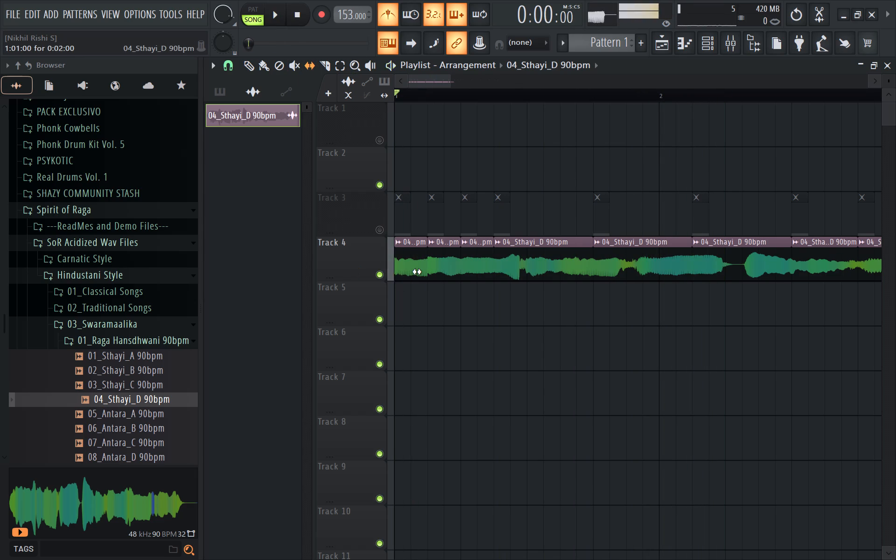
Slip the first vocal slice's audio back toward an earlier part of the sample and audition it repeatedly.
left_click_drag(411, 272, 457, 269)
key("space")
key("space")
key("space")
key("space")
key("space")
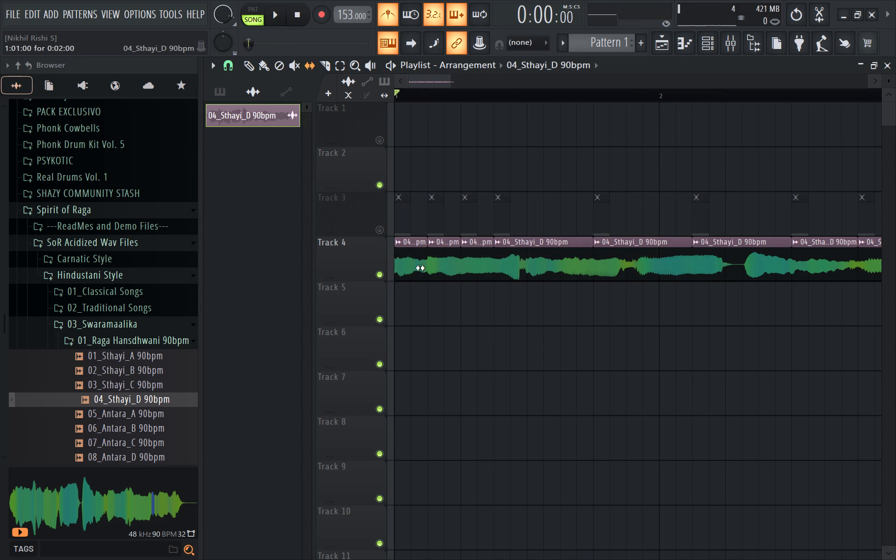
Slip the first vocal slice's audio further into the sample in two adjustments, auditioning after each.
left_click_drag(417, 268, 348, 264)
key("space")
key("space")
key("space")
key("space")
key("space")
left_click_drag(403, 267, 345, 272)
key("space")
key("space")
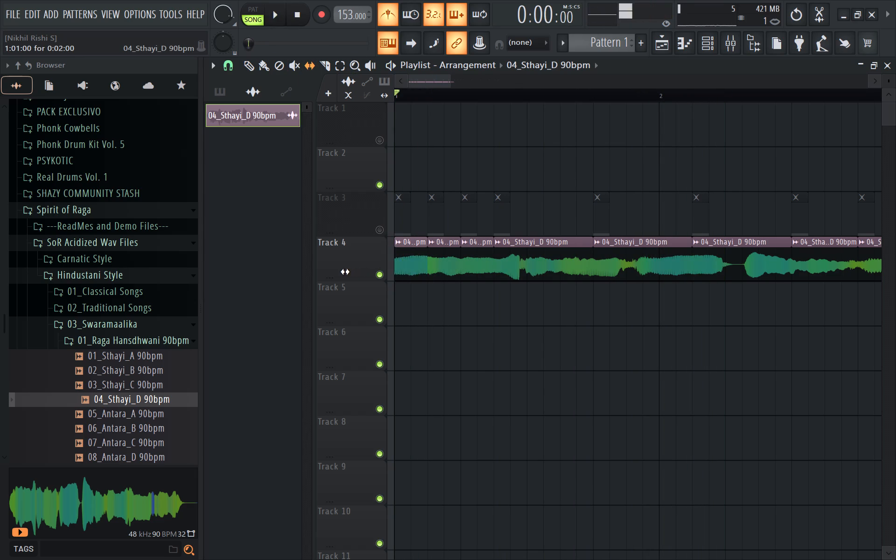
Slip the first vocal slice's audio on Track 4 much further into the sample in two large adjustments, auditioning each.
left_click_drag(345, 272, 233, 271)
key("space")
key("space")
key("space")
key("space")
key("space")
left_click_drag(416, 266, 302, 271)
key("space")
key("space")
key("space")
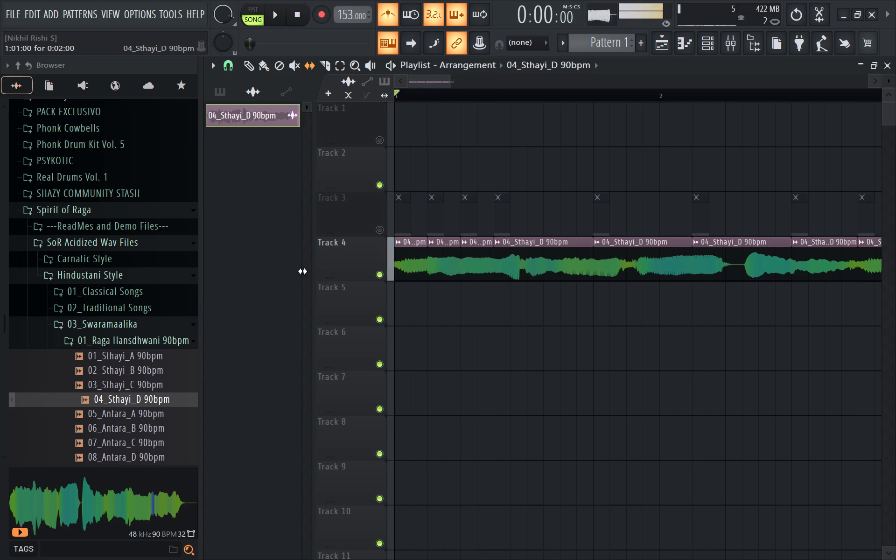
Slip the first vocal slice's audio slightly later into the sample and replay its start repeatedly to judge it.
left_click_drag(302, 271, 270, 272)
key("space")
key("space")
key("space")
key("space")
key("space")
key("space")
key("space")
key("space")
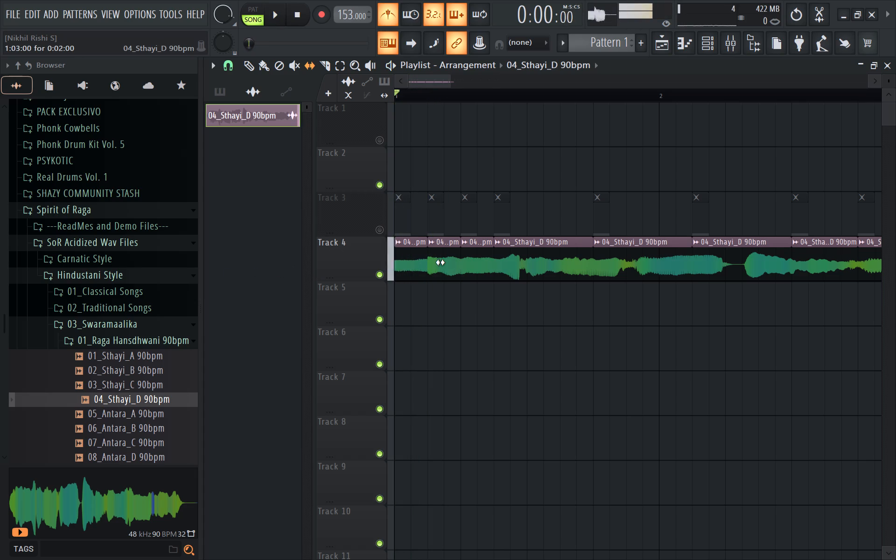
key("space")
Bring the first vocal slice's audio back slightly earlier, fine-tune its start point, and audition it repeatedly.
left_click_drag(410, 264, 442, 277)
key("space")
key("space")
key("space")
key("space")
key("space")
key("space")
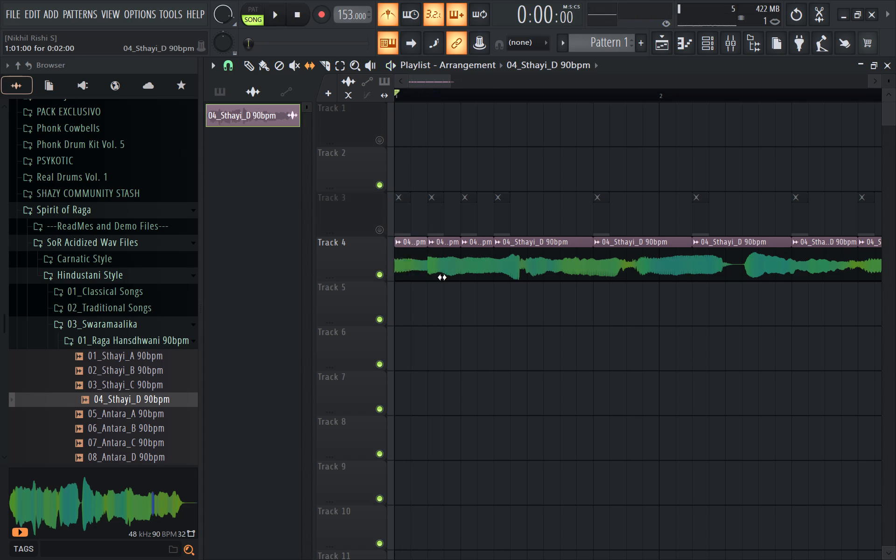
left_click_drag(442, 277, 437, 288)
key("space")
key("space")
key("space")
key("space")
key("space")
key("space")
key("space")
key("space")
key("space")
Slip the second vocal slice's audio on Track 4 well into a later part of the sample and audition it.
left_click_drag(447, 257, 366, 293)
key("space")
key("space")
key("space")
key("space")
Fine-tune the second vocal slice by slipping its audio slightly later in small adjustments, auditioning the result.
left_click_drag(448, 271, 441, 270)
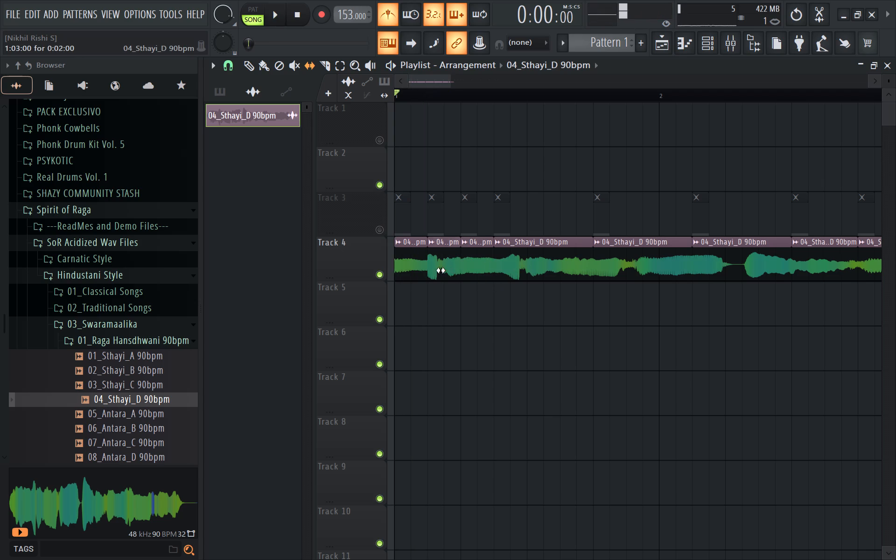
left_click_drag(441, 270, 432, 279)
key("space")
key("space")
key("space")
key("space")
key("space")
key("space")
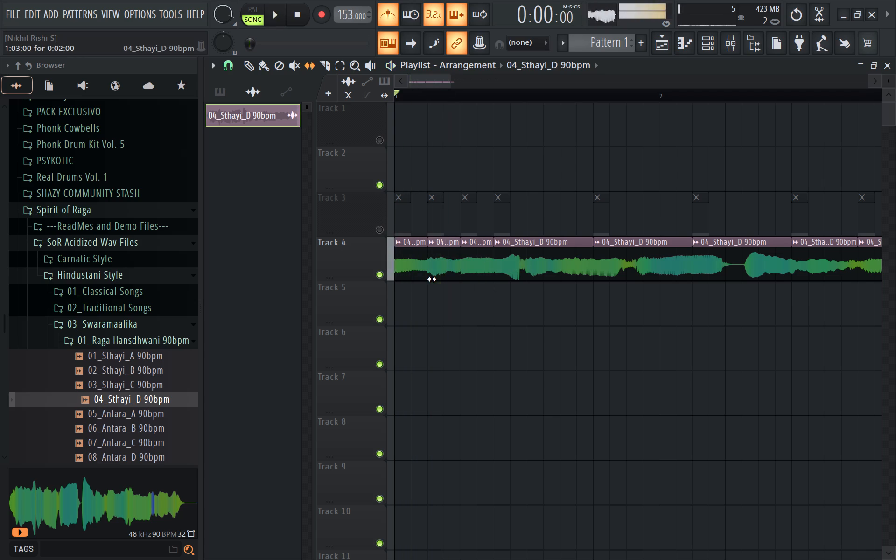
left_click_drag(432, 279, 418, 278)
key("space")
key("space")
key("space")
key("space")
Slip the audio inside the third vocal slice on Track 4 later into the sample in three adjustments, auditioning each.
left_click_drag(481, 269, 454, 270)
key("space")
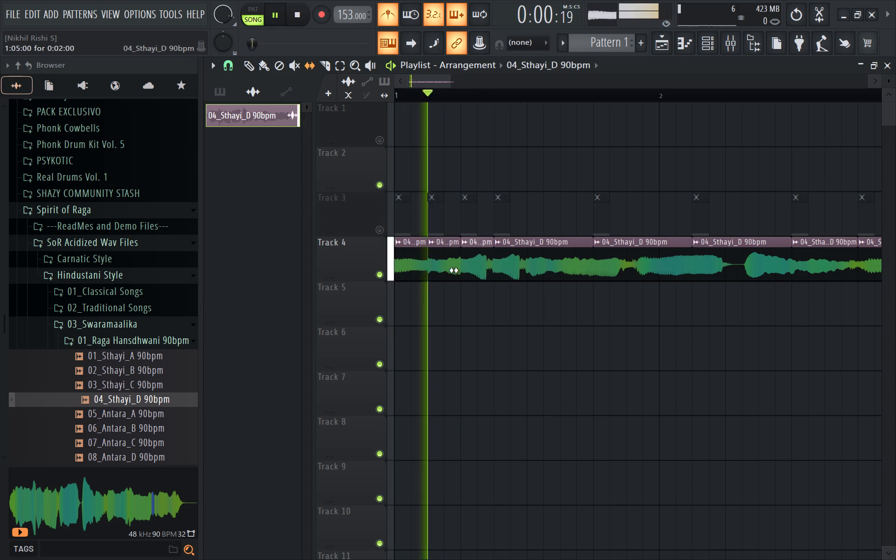
left_click_drag(454, 270, 422, 272)
key("space")
key("space")
key("space")
left_click_drag(472, 272, 428, 272)
key("space")
key("space")
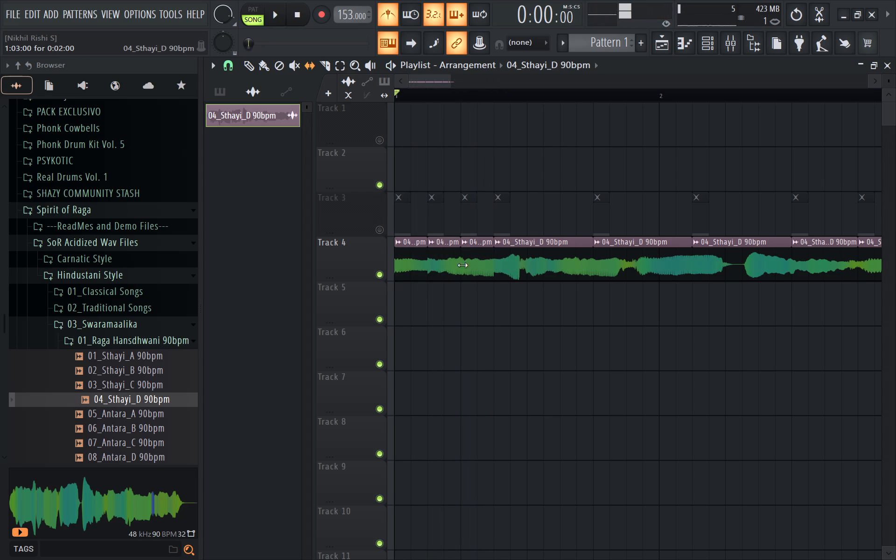
key("space")
Slip the third vocal slice's audio further into the sample in four medium adjustments, auditioning after each.
left_click_drag(477, 265, 445, 268)
key("space")
left_click_drag(475, 272, 436, 272)
key("space")
key("space")
left_click_drag(480, 271, 430, 274)
key("space")
left_click_drag(486, 274, 440, 274)
key("space")
key("space")
key("space")
Slip the third vocal slice's audio later in four small adjustments, replaying the opening slices after each.
left_click_drag(480, 276, 461, 276)
key("space")
key("space")
left_click_drag(475, 273, 461, 274)
key("space")
key("space")
left_click_drag(483, 273, 472, 273)
key("space")
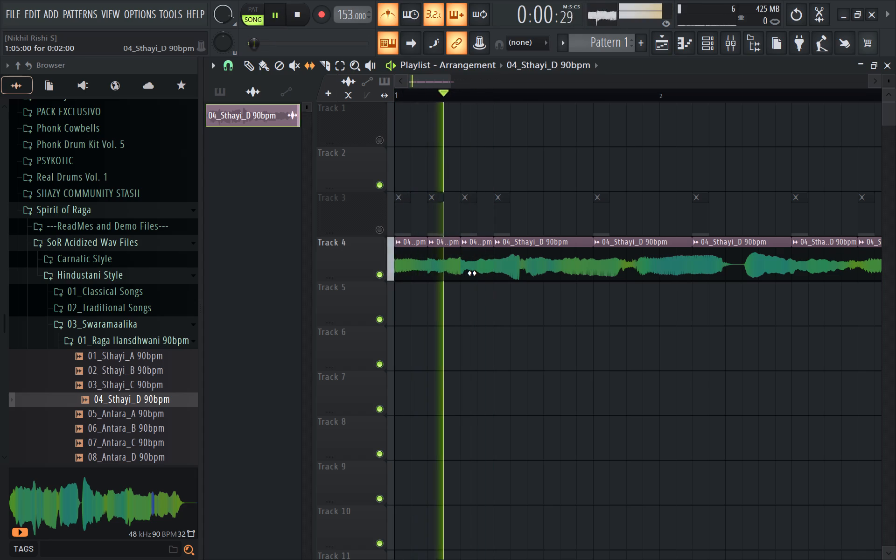
key("space")
left_click_drag(476, 273, 461, 277)
key("space")
key("space")
key("space")
Continue slipping the third vocal slice's audio later into the sample in six adjustments, auditioning between them.
left_click_drag(474, 271, 459, 275)
key("space")
left_click_drag(477, 275, 453, 275)
key("space")
left_click_drag(477, 273, 450, 276)
key("space")
key("space")
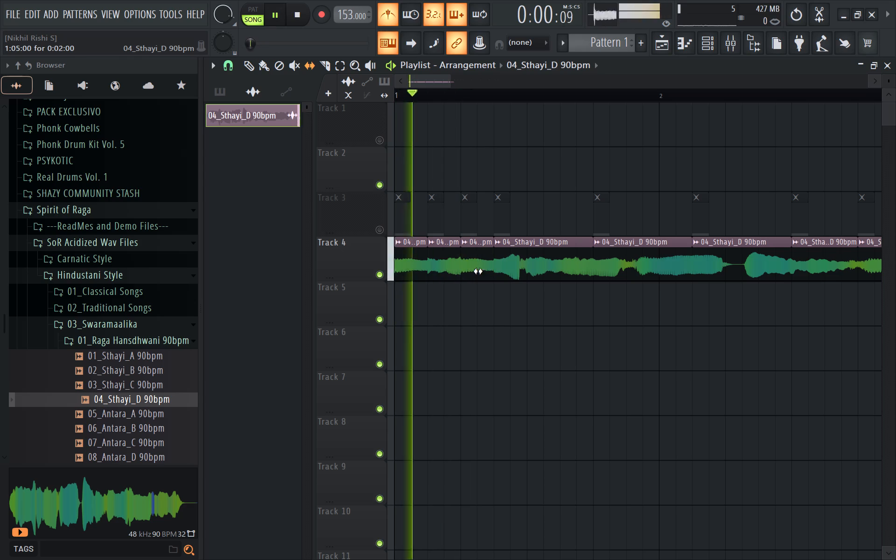
left_click_drag(478, 271, 460, 271)
key("space")
left_click_drag(482, 274, 451, 274)
key("space")
left_click_drag(483, 272, 459, 273)
key("space")
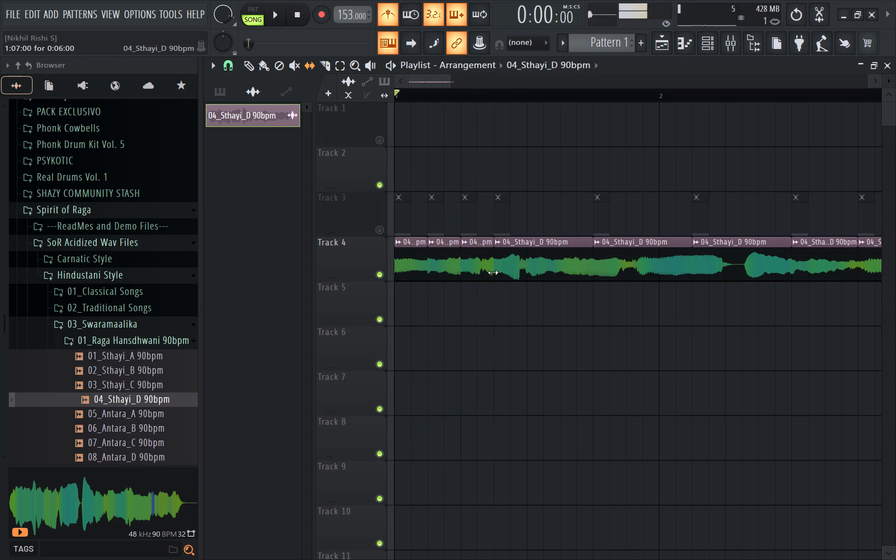
Slip the third vocal slice's audio toward the late part of the sample in five adjustments, auditioning each.
left_click(492, 273)
left_click_drag(481, 268, 408, 277)
key("space")
key("space")
key("space")
left_click_drag(477, 274, 435, 275)
key("space")
key("space")
left_click_drag(469, 270, 448, 276)
key("space")
left_click_drag(472, 266, 415, 269)
key("space")
key("space")
left_click_drag(482, 276, 457, 275)
key("space")
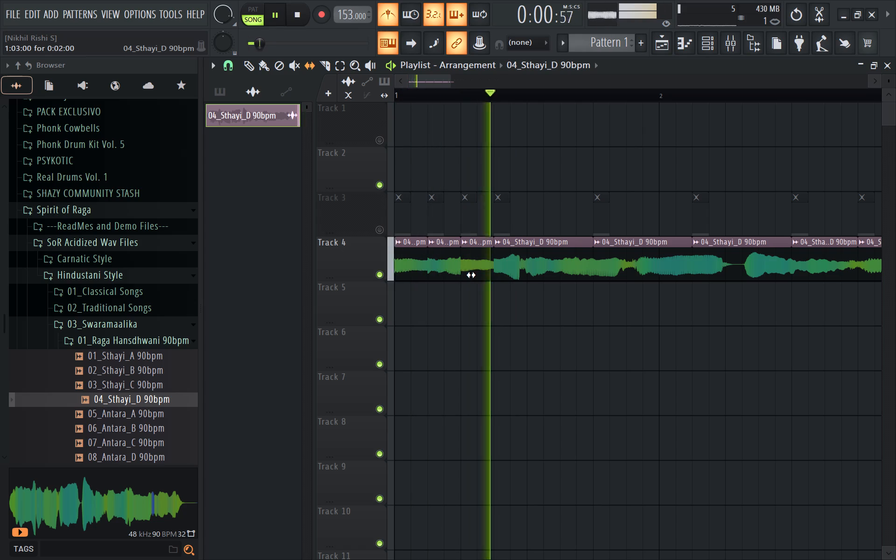
key("space")
Slip the third vocal slice's audio back slightly earlier in two adjustments and audition each one.
left_click_drag(473, 275, 490, 272)
key("space")
key("space")
key("space")
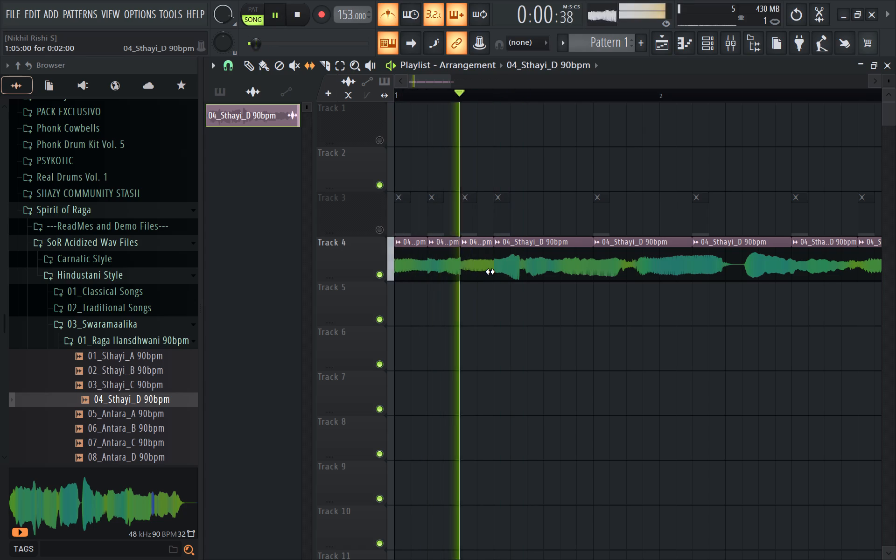
left_click_drag(490, 272, 529, 272)
key("space")
key("space")
key("space")
key("space")
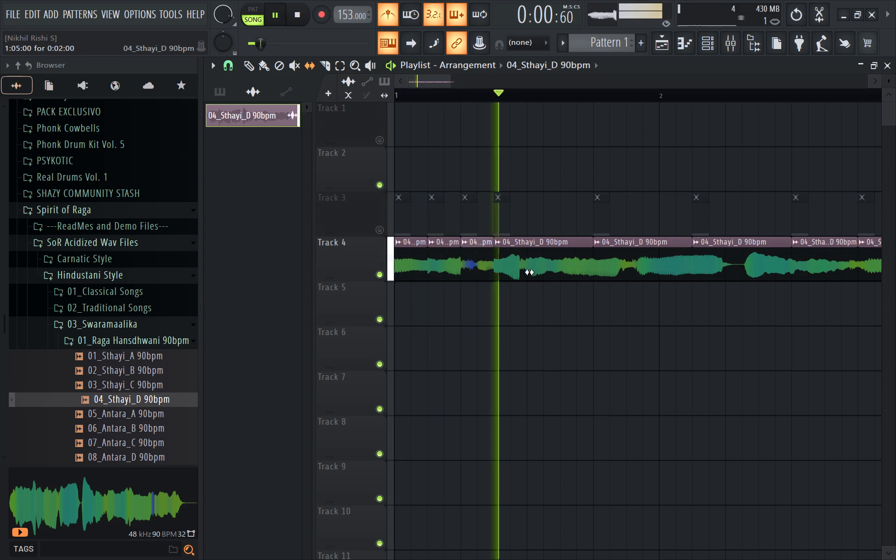
Slip the third vocal slice's audio far toward the end of the sample in two large moves, auditioning between them.
left_click_drag(529, 272, 395, 275)
key("space")
key("space")
key("space")
left_click_drag(481, 272, 346, 281)
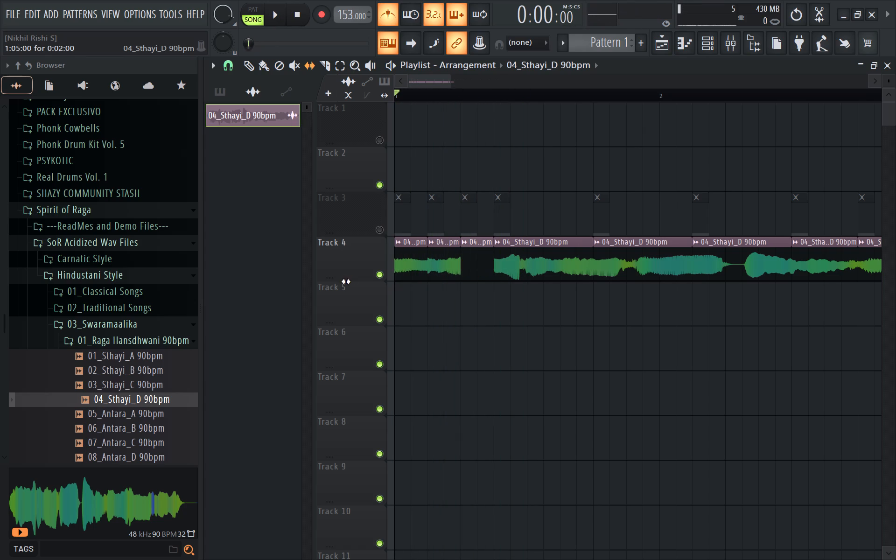
Slip the third vocal slice's audio back to an earlier part of the sample in two adjustments, auditioning each.
left_click_drag(346, 281, 508, 288)
key("space")
key("space")
key("space")
key("space")
key("space")
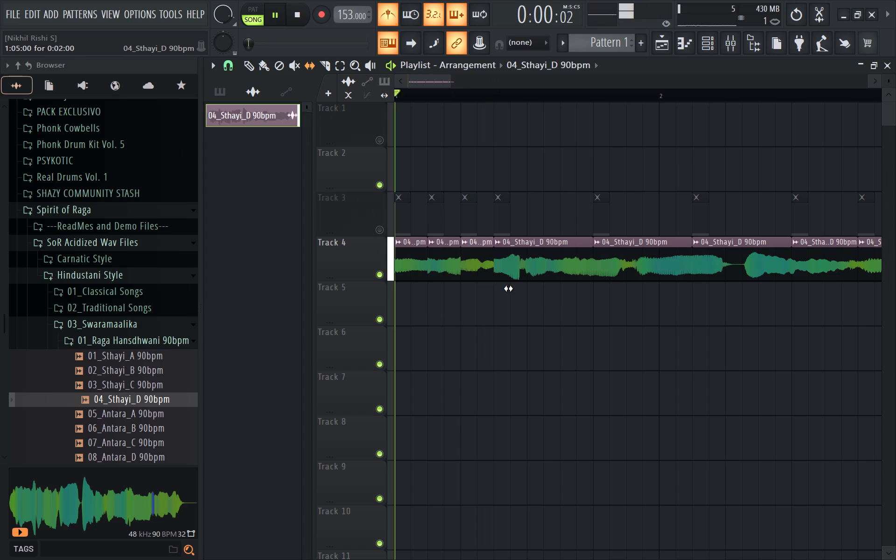
left_click_drag(508, 288, 543, 288)
key("space")
key("space")
key("space")
key("space")
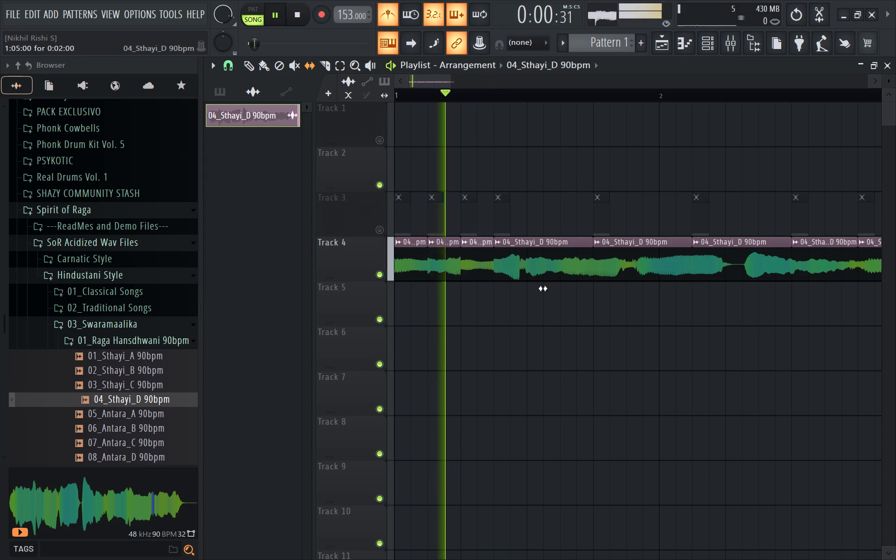
Slip the third vocal slice's audio still earlier in two further adjustments, replaying the opening slices after each.
left_click_drag(543, 288, 593, 283)
key("space")
key("space")
key("space")
key("space")
key("space")
key("space")
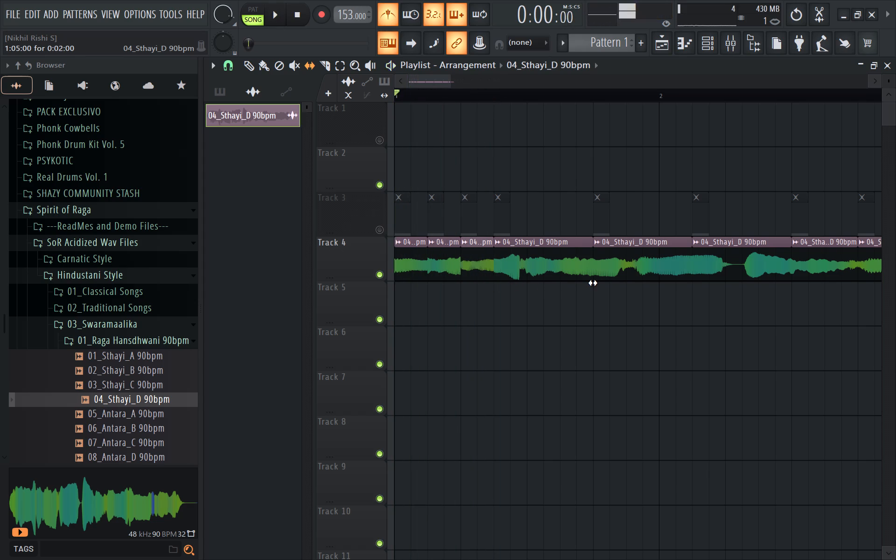
left_click_drag(593, 283, 644, 280)
key("space")
key("space")
key("space")
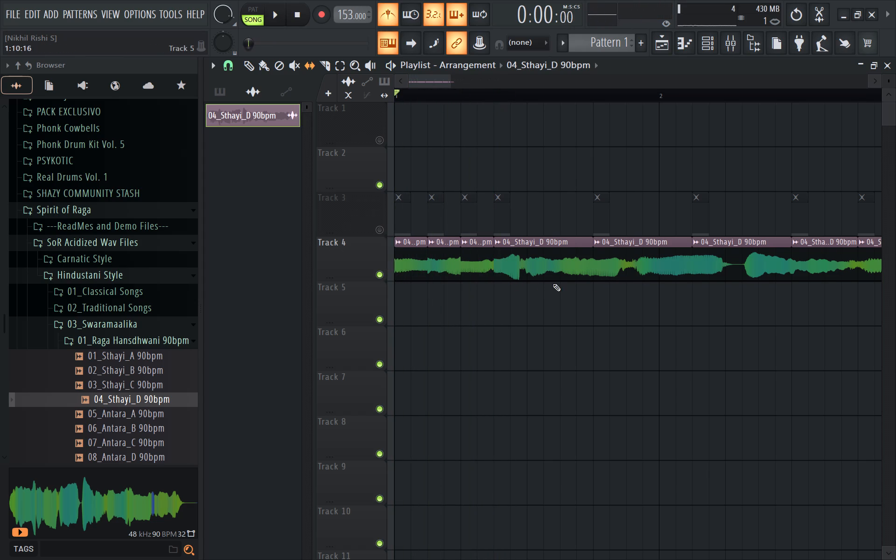
key("space")
key("space")
Slip the third vocal slice's audio to a slightly later part of the sample and replay it.
left_click_drag(485, 274, 476, 274)
key("space")
key("space")
key("space")
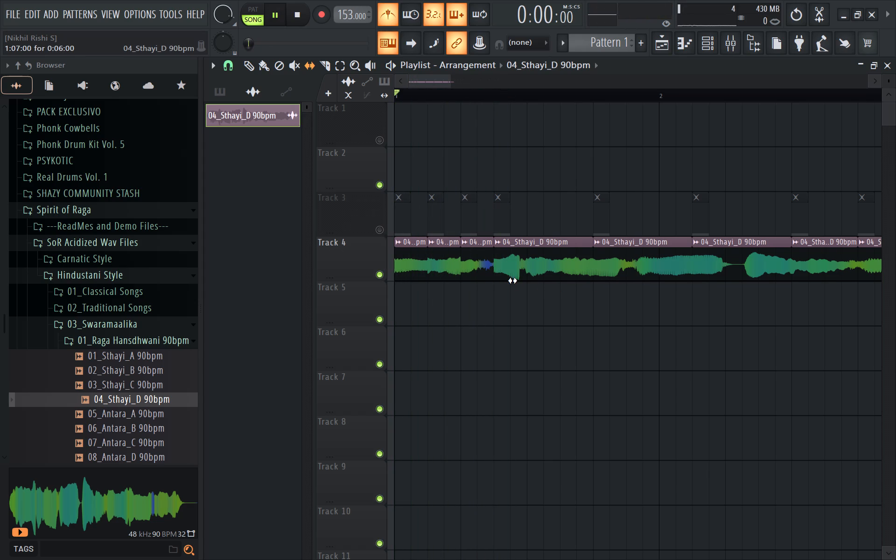
Nudge the fourth vocal slice's audio to start slightly later in the sample and audition it repeatedly.
left_click_drag(508, 273, 501, 270)
key("space")
key("space")
key("space")
key("space")
key("space")
key("space")
key("space")
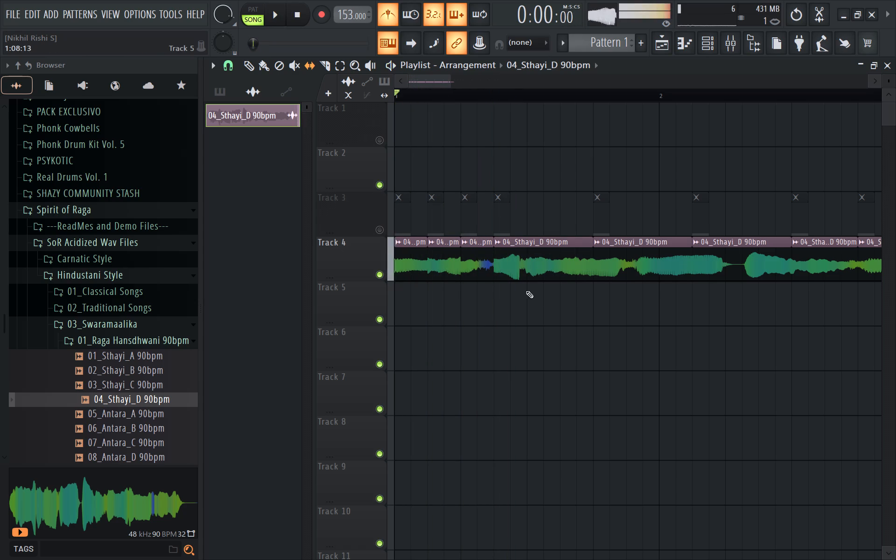
Replay the opening vocal slices several times to check how they flow into the fifth slice.
key("space")
key("space")
key("space")
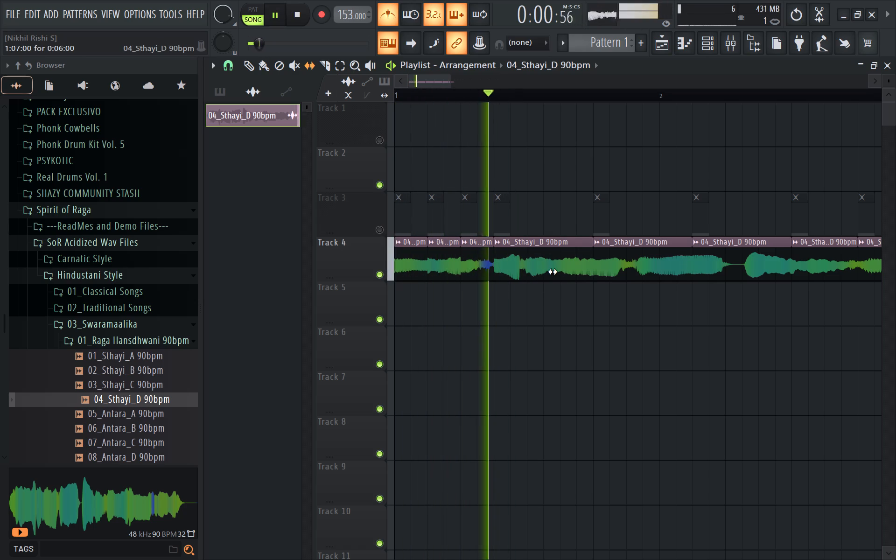
key("space")
key("space")
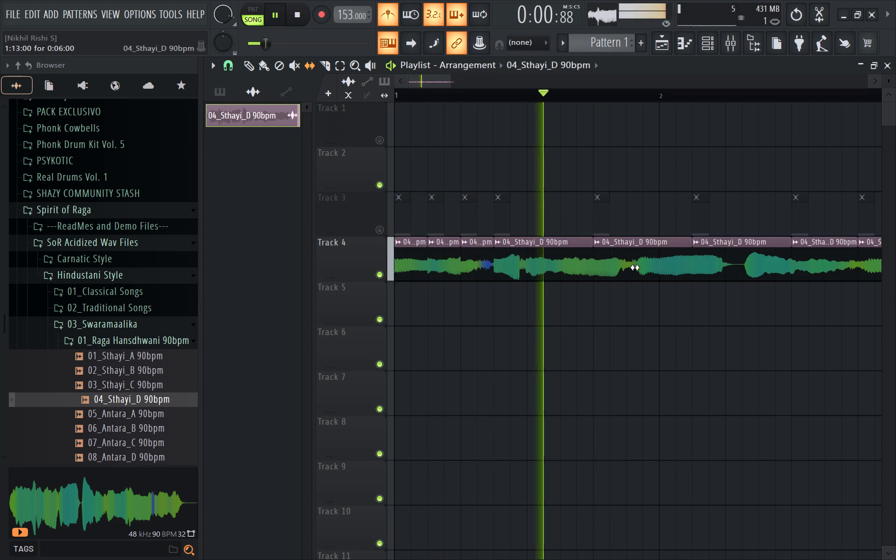
key("space")
key("space")
key("space")
key("space")
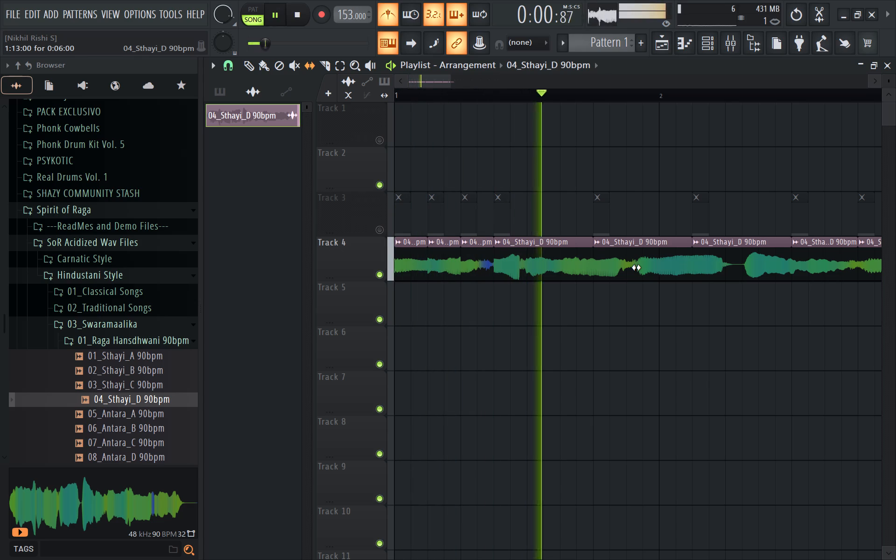
Slip the fifth vocal slice's audio to a later part of the sample with two large moves and a small one, auditioning each.
key("space")
left_click_drag(636, 267, 559, 267)
key("space")
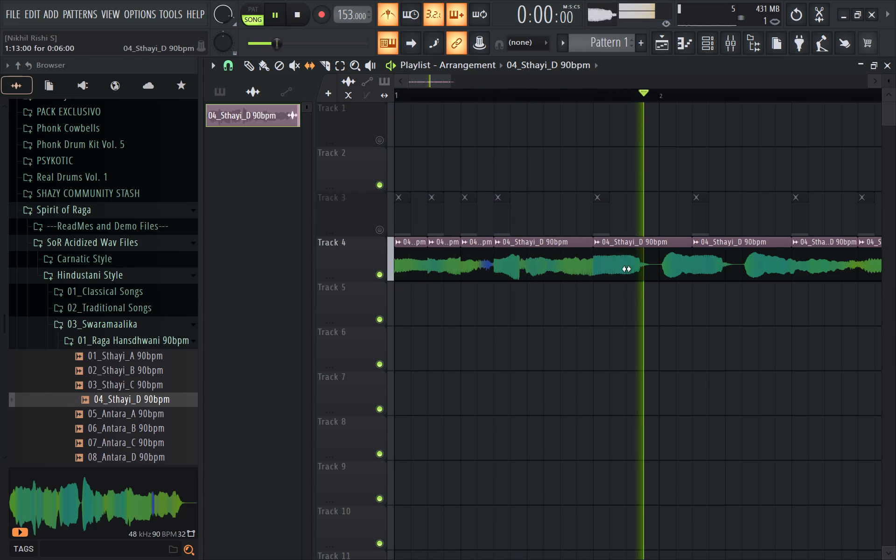
key("space")
left_click_drag(612, 267, 536, 271)
key("space")
key("space")
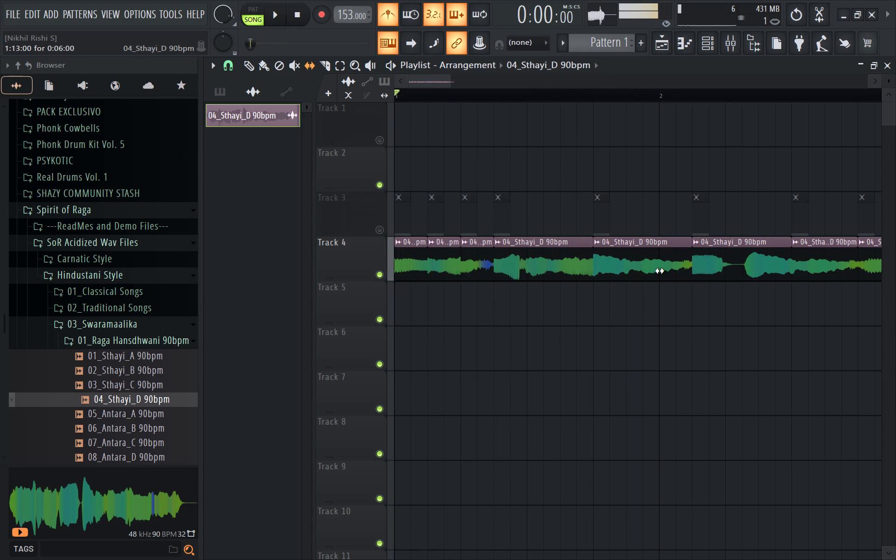
left_click_drag(659, 271, 654, 277)
key("space")
scroll(656, 276, "down", 4)
key("space")
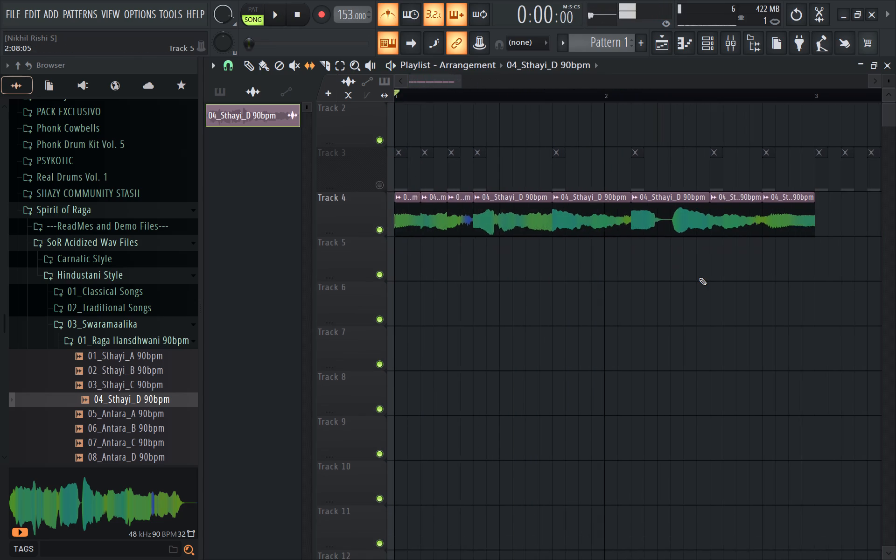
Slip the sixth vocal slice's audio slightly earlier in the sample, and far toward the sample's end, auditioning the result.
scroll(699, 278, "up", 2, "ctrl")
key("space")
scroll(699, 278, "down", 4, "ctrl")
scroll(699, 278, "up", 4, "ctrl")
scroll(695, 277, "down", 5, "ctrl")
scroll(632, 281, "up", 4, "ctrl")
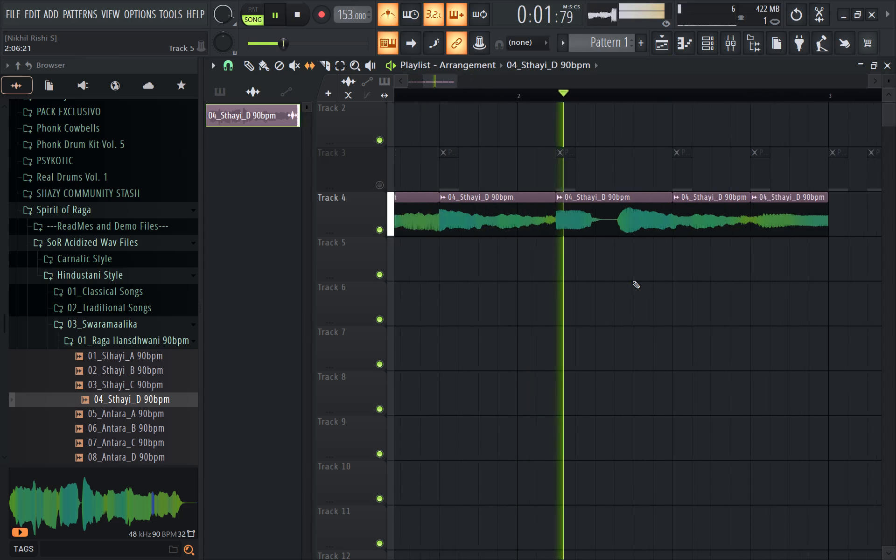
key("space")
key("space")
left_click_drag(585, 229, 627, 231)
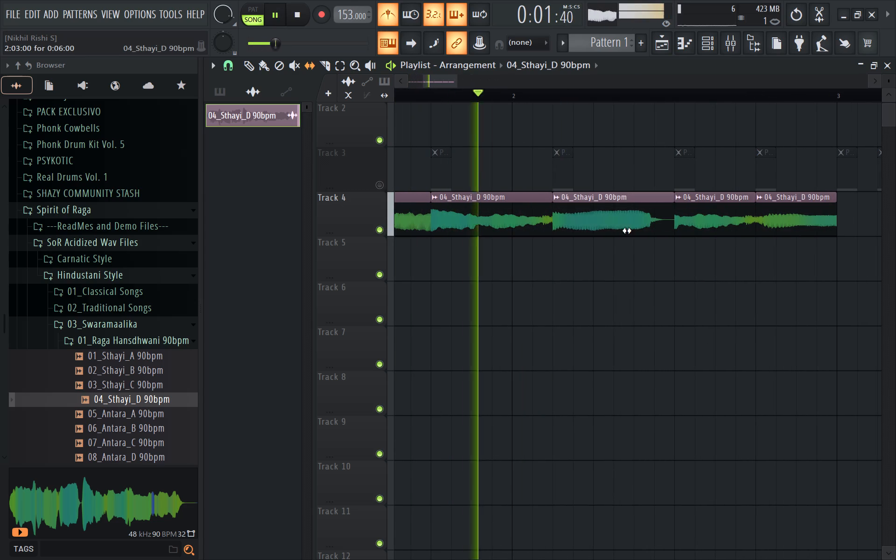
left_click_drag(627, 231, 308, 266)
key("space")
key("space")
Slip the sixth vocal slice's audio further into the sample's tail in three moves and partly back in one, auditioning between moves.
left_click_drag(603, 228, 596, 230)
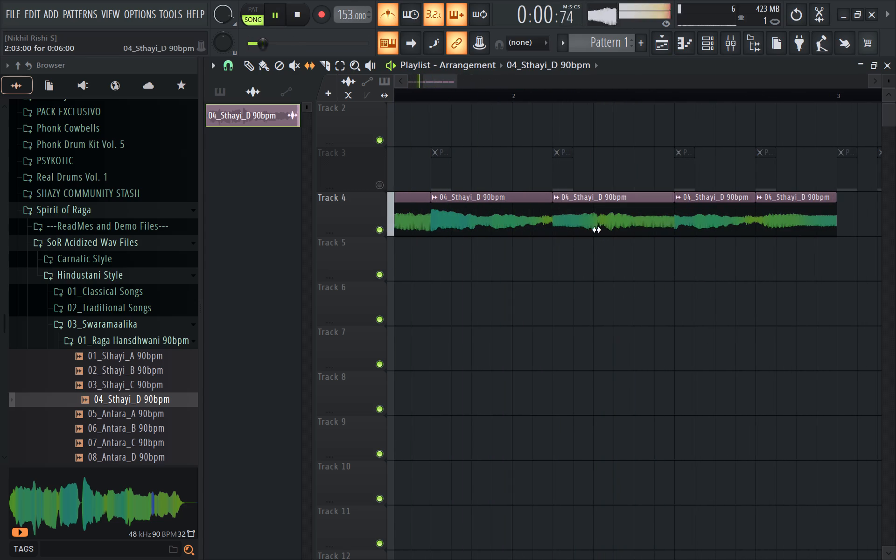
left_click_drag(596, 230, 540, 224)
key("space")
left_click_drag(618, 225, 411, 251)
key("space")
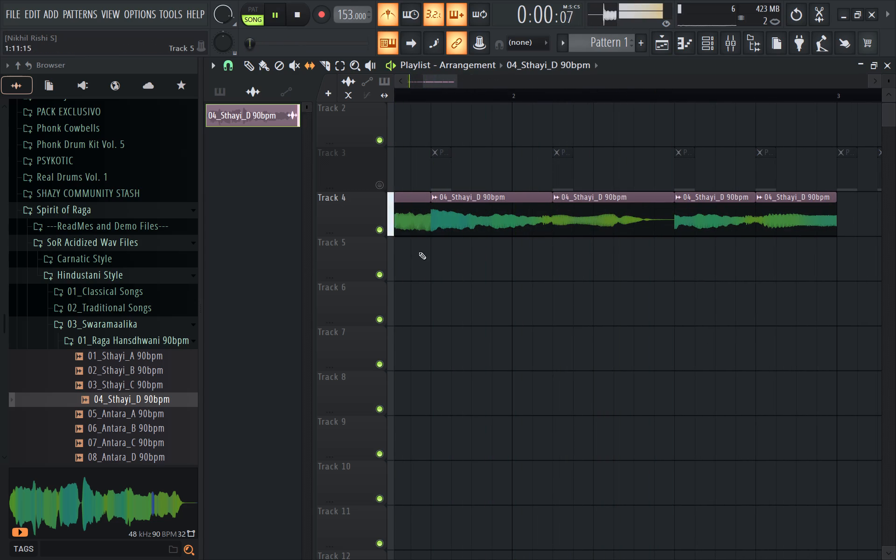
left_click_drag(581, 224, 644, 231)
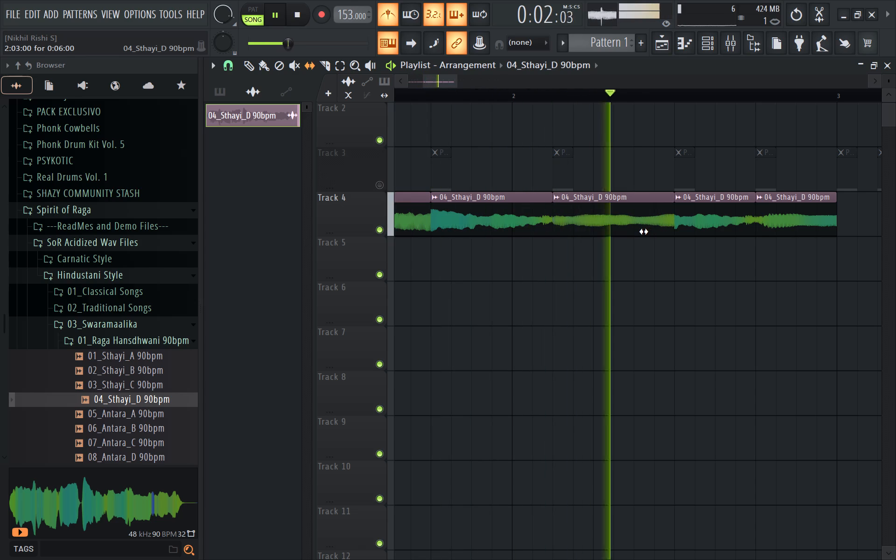
Slip the sixth vocal slice's audio back to an earlier part of the sample in two moves, auditioning each.
key("space")
left_click_drag(606, 229, 895, 281)
key("space")
key("space")
left_click_drag(578, 211, 637, 211)
key("space")
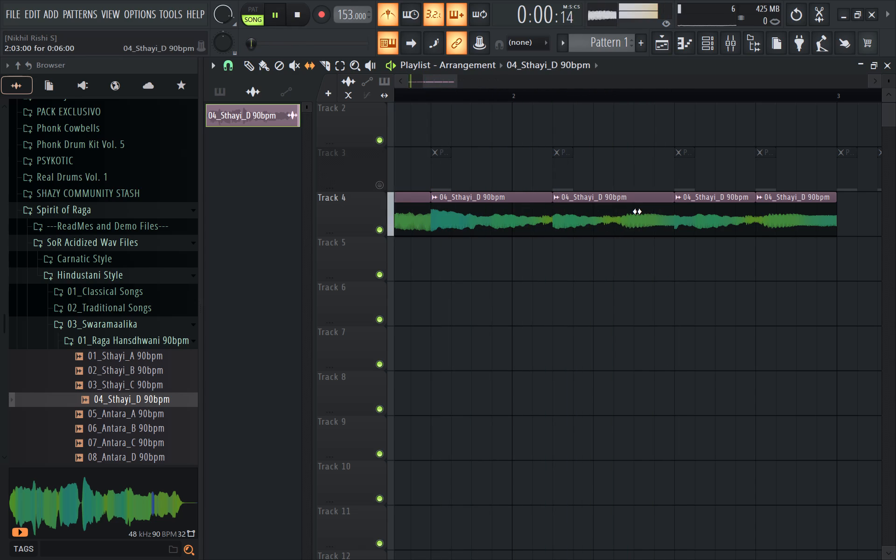
scroll(636, 211, "down", 2, "ctrl")
scroll(602, 224, "up", 3, "ctrl")
Slip the sixth vocal slice's audio through four adjustments, mainly toward earlier parts of the sample, auditioning between them.
key("space")
left_click_drag(595, 226, 683, 218)
key("space")
left_click_drag(617, 225, 596, 222)
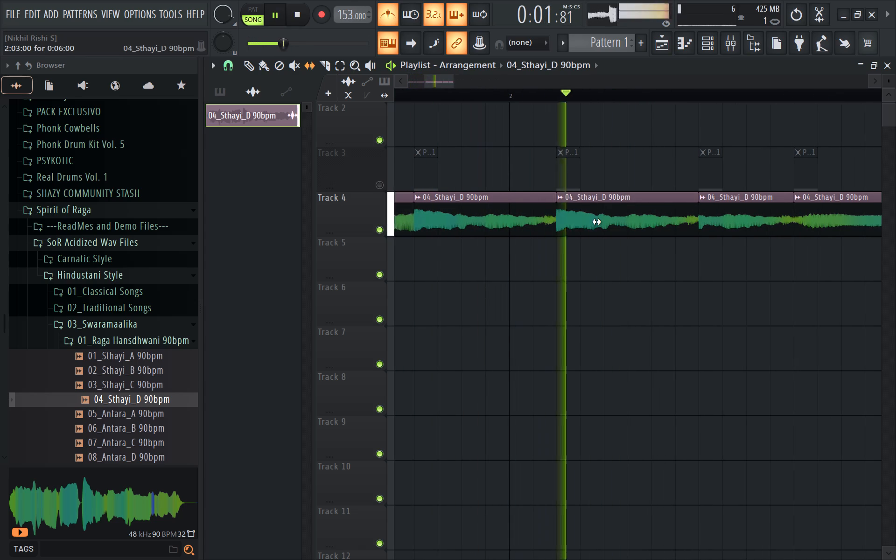
key("space")
left_click_drag(596, 222, 745, 232)
key("space")
left_click_drag(622, 224, 652, 224)
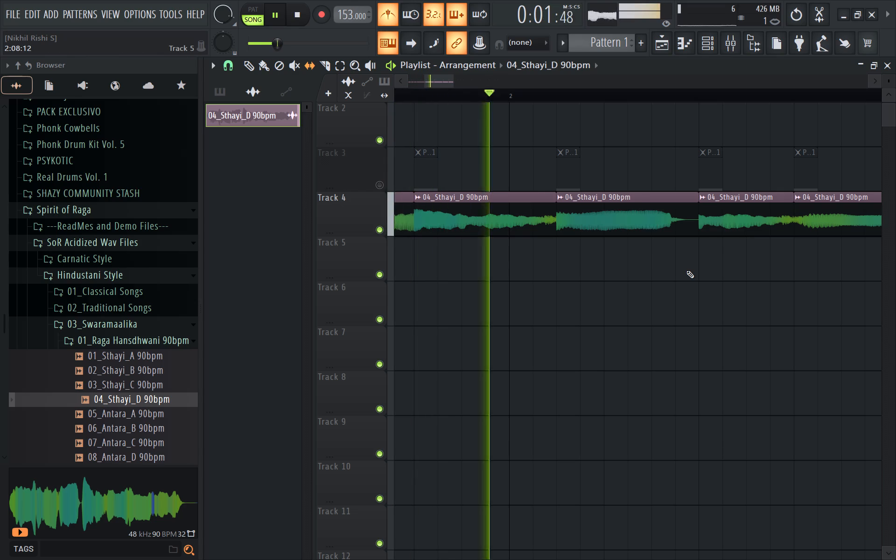
Slip the sixth vocal slice's audio still earlier in three small adjustments, auditioning the placement.
key("space")
scroll(652, 238, "down", 5, "ctrl")
key("space")
left_click_drag(622, 229, 662, 224)
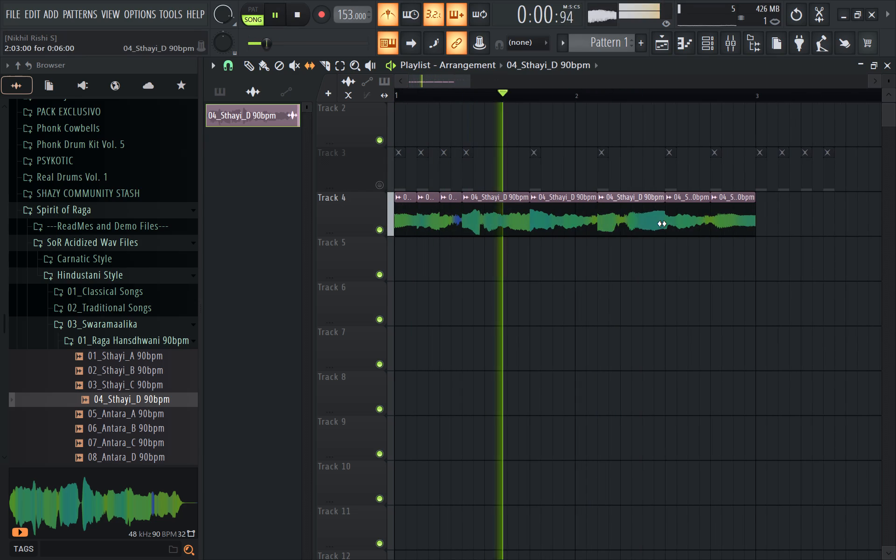
left_click_drag(662, 224, 666, 223)
key("space")
left_click_drag(635, 234, 656, 229)
key("space")
key("space")
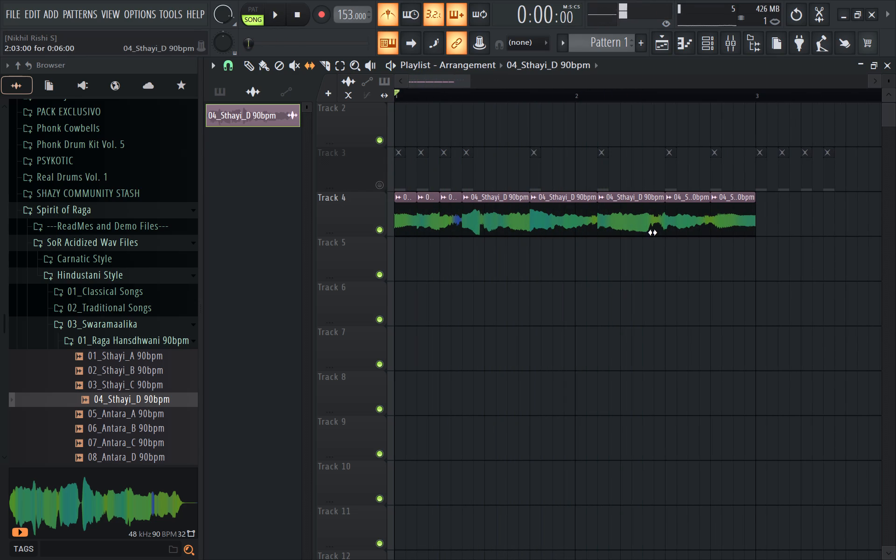
Replay the vocal and nudge the sixth slice's audio slightly earlier in the sample once more.
scroll(662, 225, "down", 3, "ctrl")
scroll(637, 231, "up", 5, "ctrl")
key("ctrl+space")
scroll(553, 222, "down", 6, "ctrl")
scroll(392, 251, "up", 5, "ctrl")
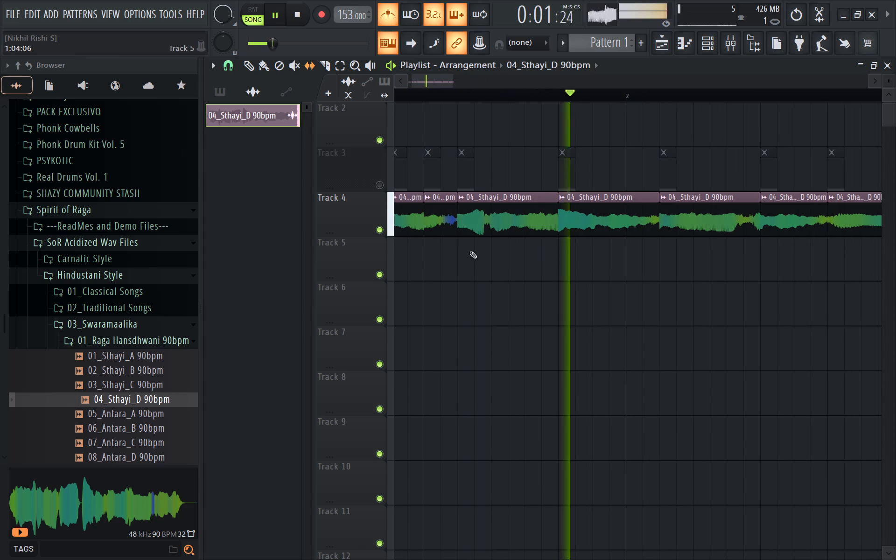
key("space")
key("space")
left_click_drag(698, 231, 714, 231)
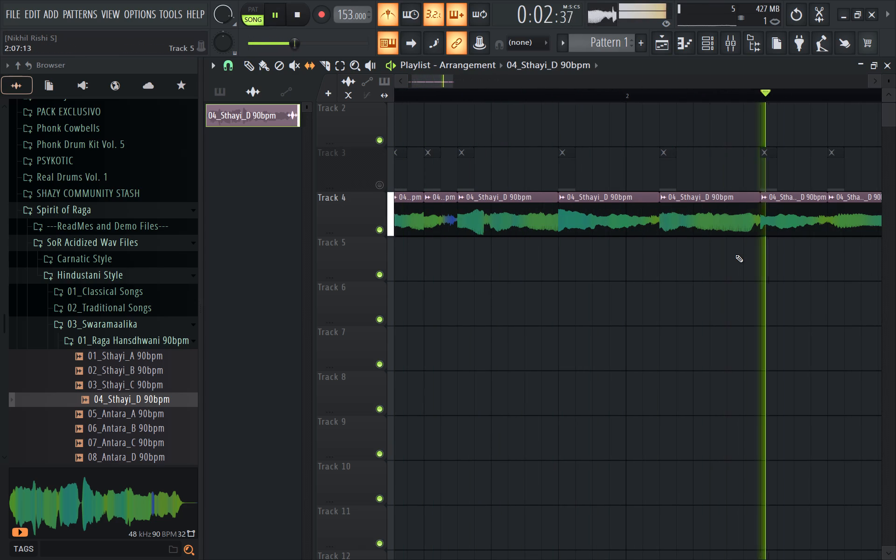
scroll(740, 239, "down", 4, "ctrl")
key("space")
Slip the seventh vocal slice's audio far toward the sample's end, nudge it slightly back, and audition the sequence.
scroll(743, 232, "down", 6, "ctrl")
key("ctrl+space")
scroll(640, 234, "up", 4, "ctrl")
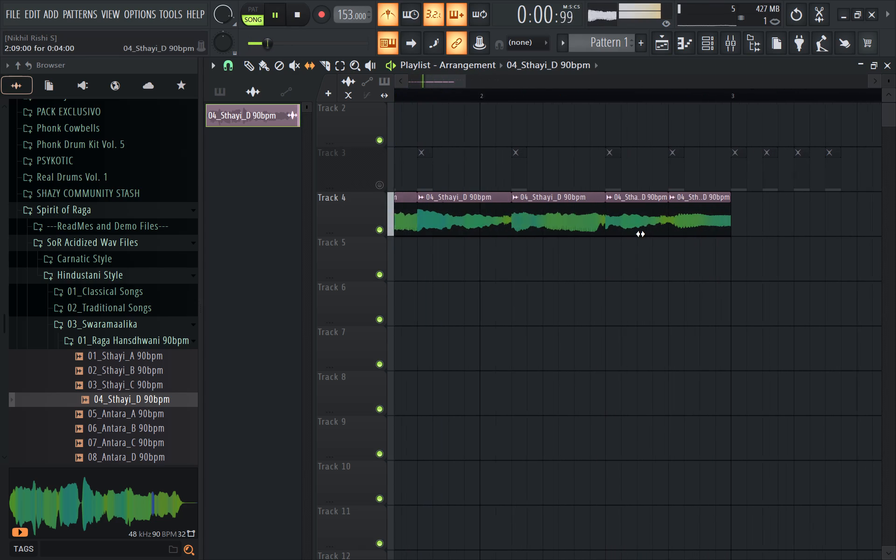
left_click_drag(635, 225, 501, 218)
left_click_drag(638, 228, 398, 241)
key("space")
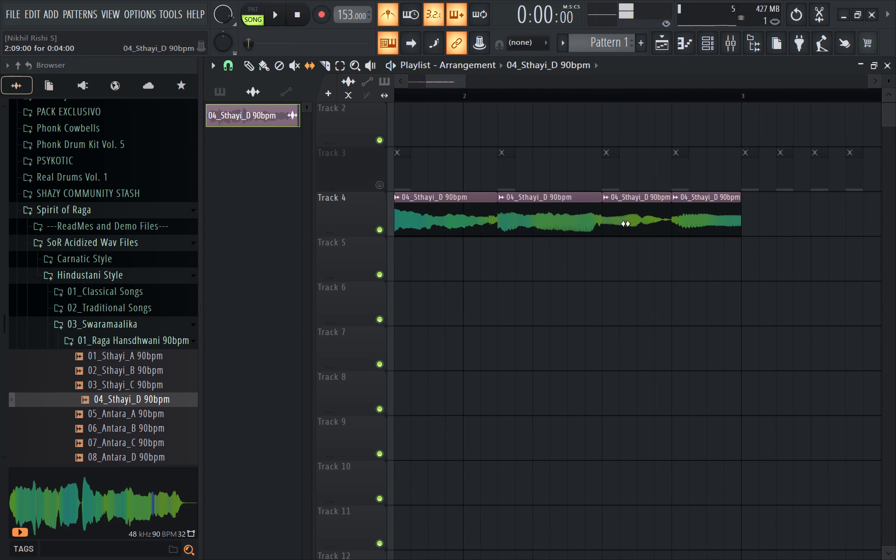
left_click_drag(625, 224, 637, 229)
key("space")
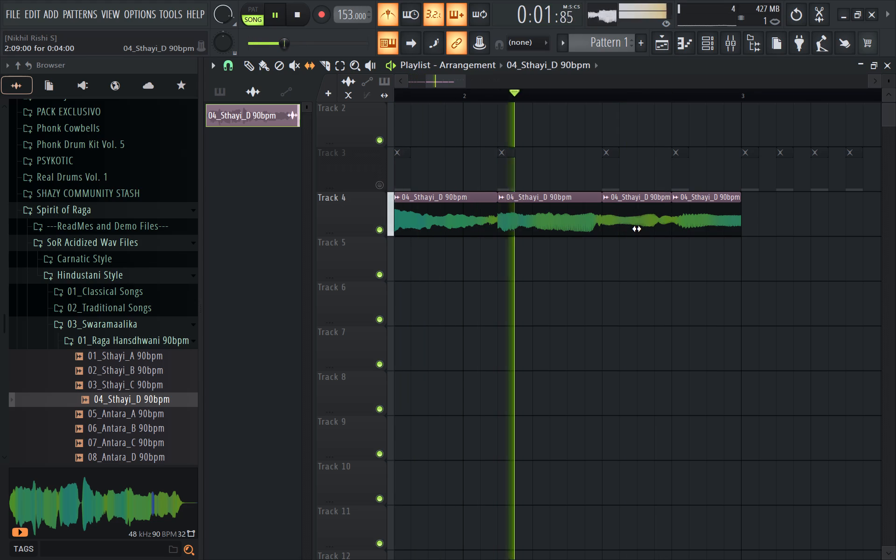
key("space")
key("space")
scroll(730, 225, "down", 1, "ctrl")
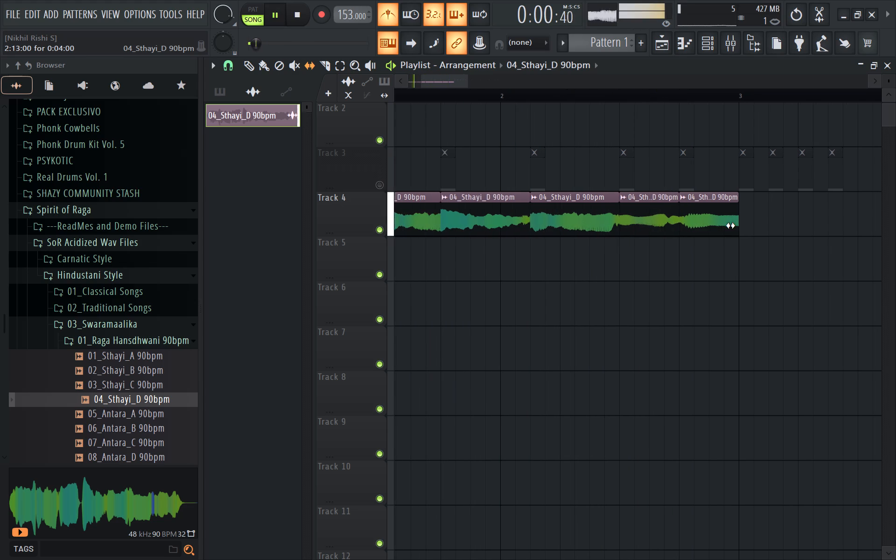
scroll(734, 225, "up", 2, "ctrl")
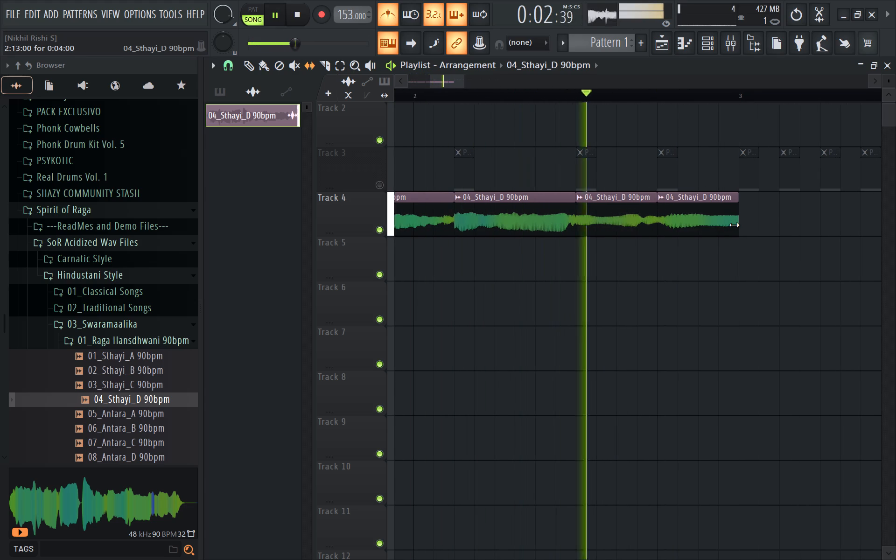
Select bars 1 and 2 of the playlist as the loop range and play it.
key("ctrl+space")
scroll(734, 225, "down", 7, "ctrl")
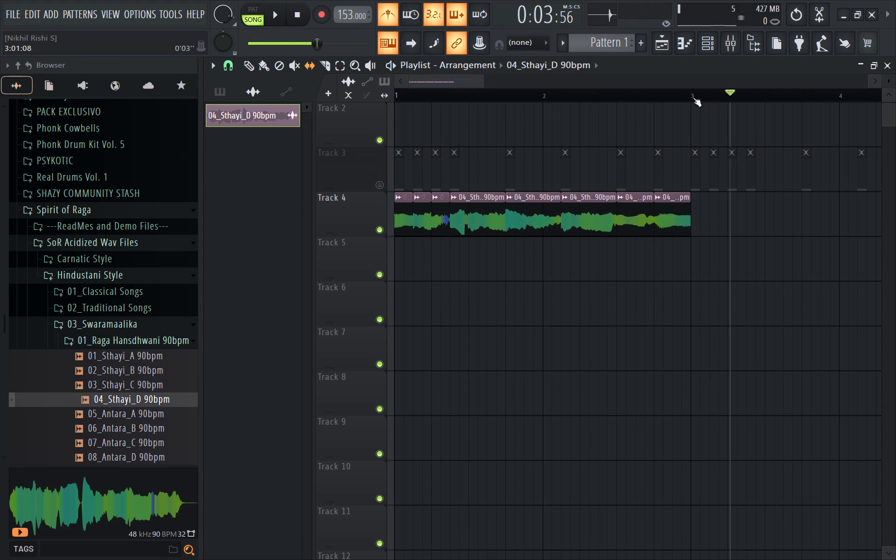
left_click_drag(693, 97, 0, 147, "ctrl+shift")
key("ctrl+shift+space")
scroll(341, 339, "up", 3, "ctrl")
Open the 04_Sthayi_D audio clip's settings and set its declicking mode to Transient (bleeding).
left_click(245, 65)
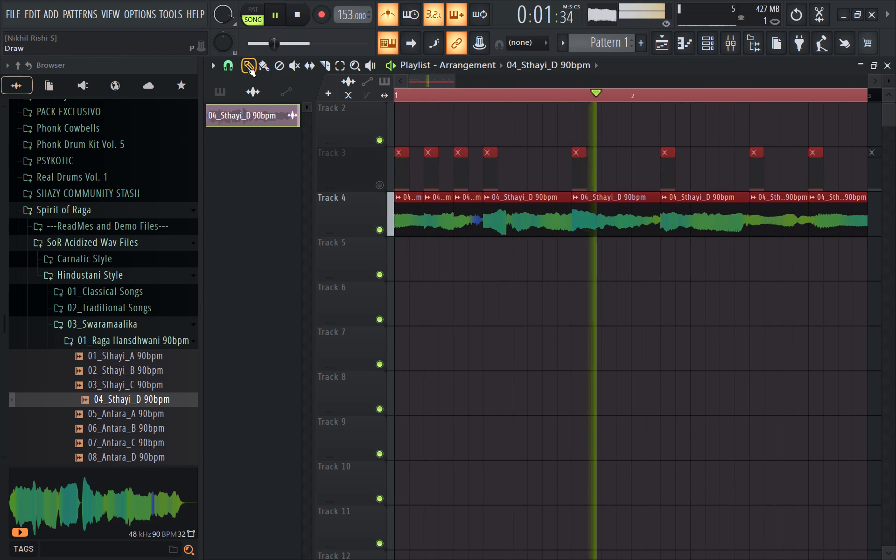
double_click(440, 217)
left_click(281, 315)
left_click(284, 356)
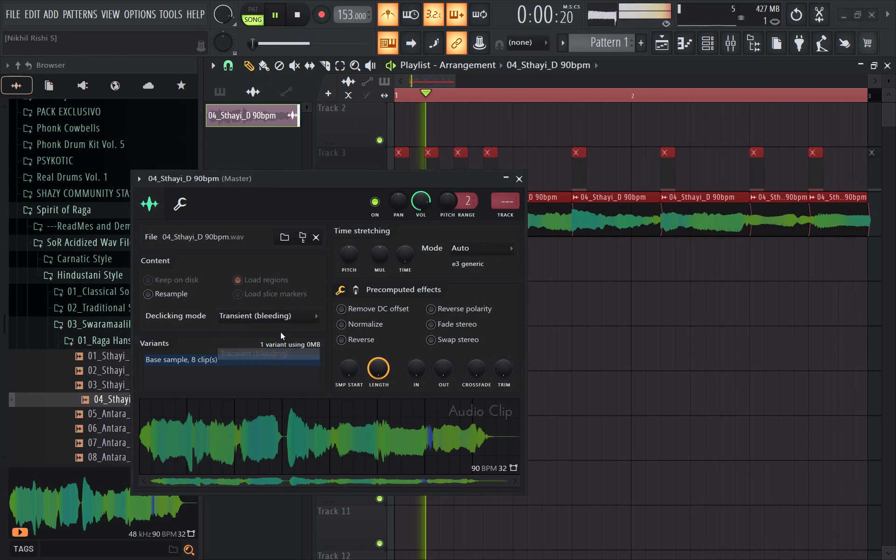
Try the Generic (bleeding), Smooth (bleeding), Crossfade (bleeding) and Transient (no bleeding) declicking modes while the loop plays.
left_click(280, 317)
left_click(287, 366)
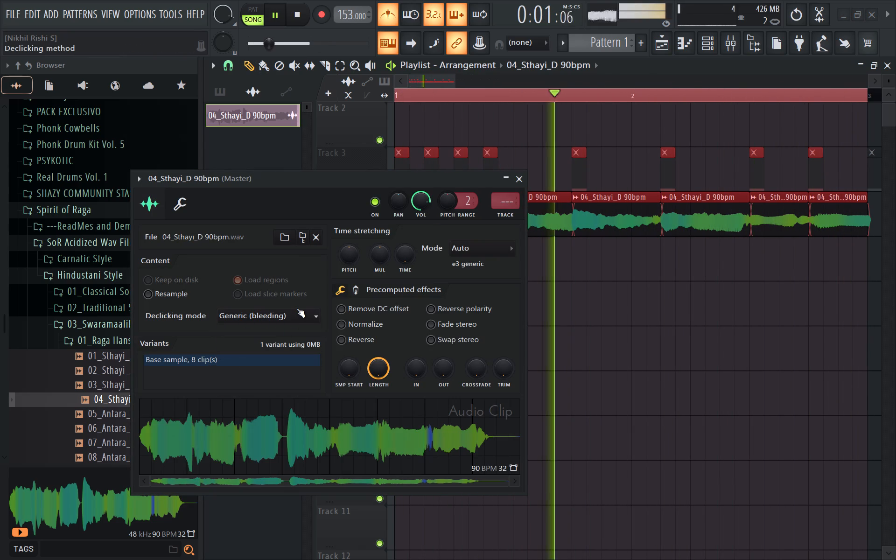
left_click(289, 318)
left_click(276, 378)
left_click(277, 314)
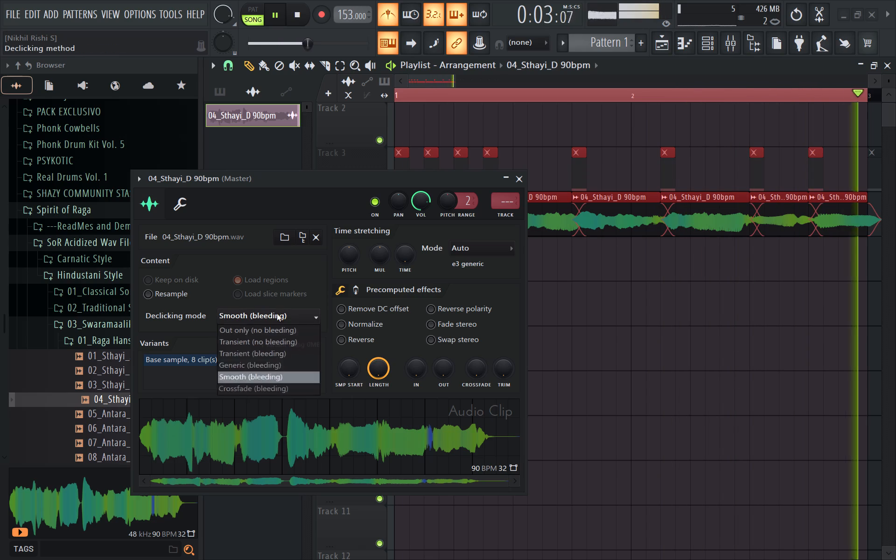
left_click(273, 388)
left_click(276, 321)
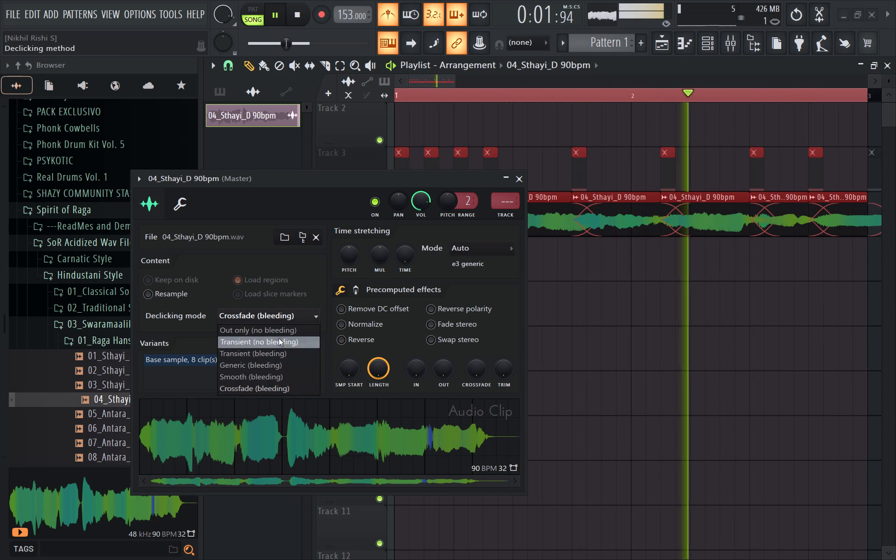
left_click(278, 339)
Set the vocal clip's declicking mode back to Transient (bleeding) while listening to the loop.
left_click(283, 315)
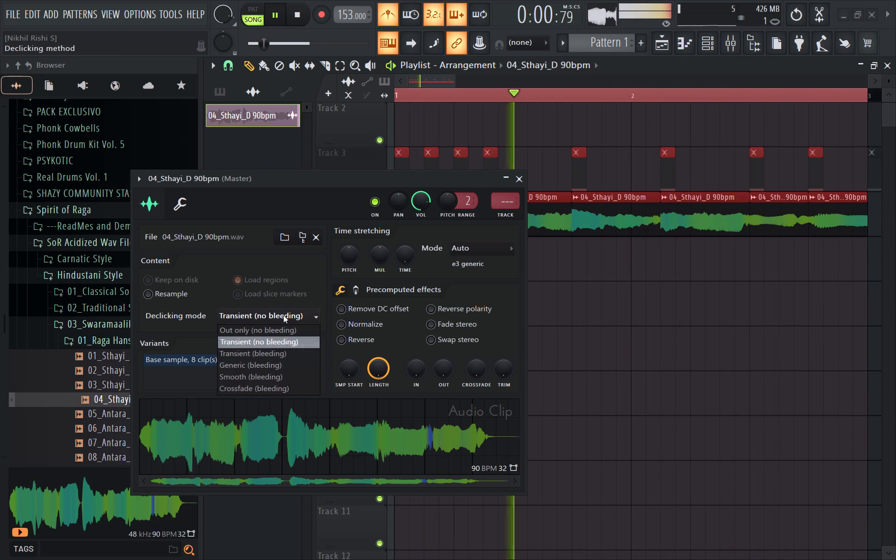
left_click(287, 351)
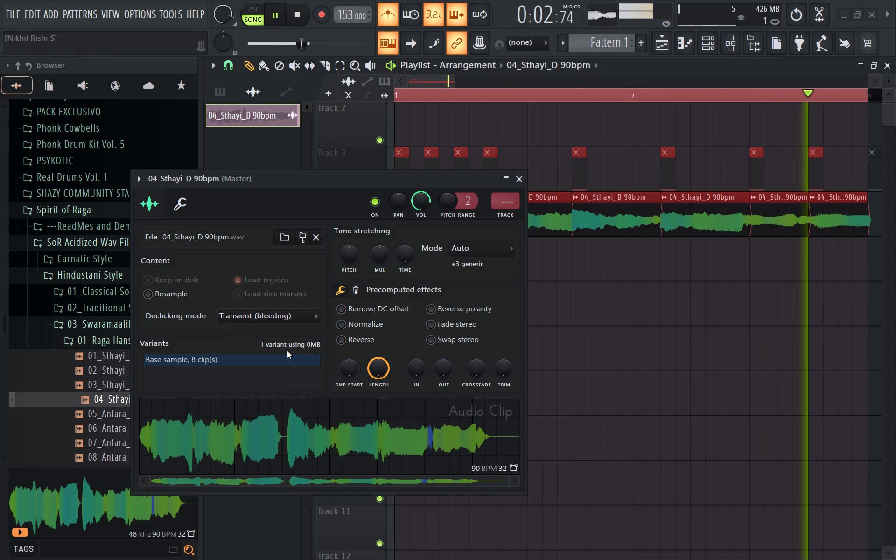
left_click(283, 320)
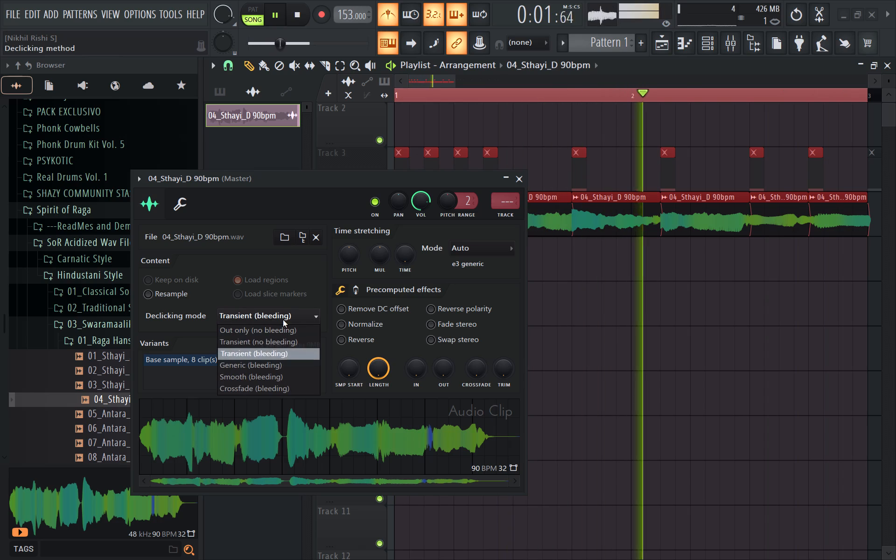
left_click(284, 355)
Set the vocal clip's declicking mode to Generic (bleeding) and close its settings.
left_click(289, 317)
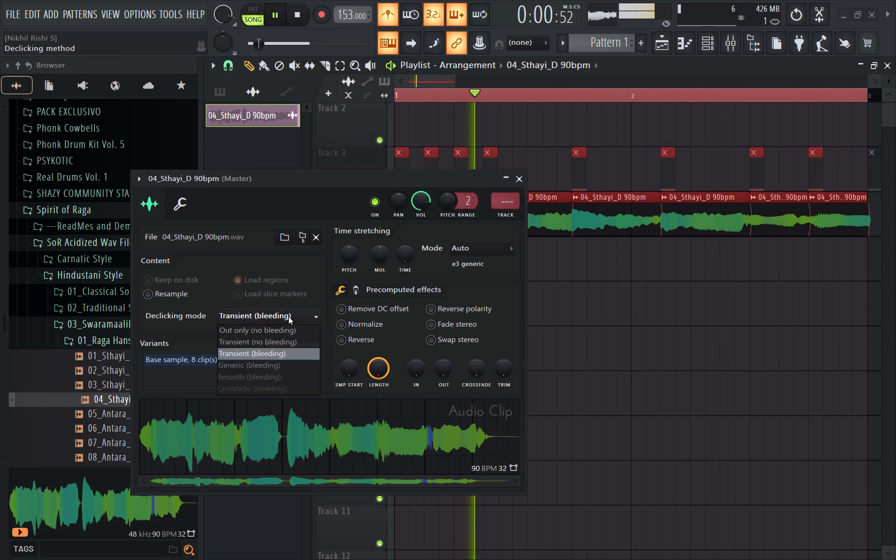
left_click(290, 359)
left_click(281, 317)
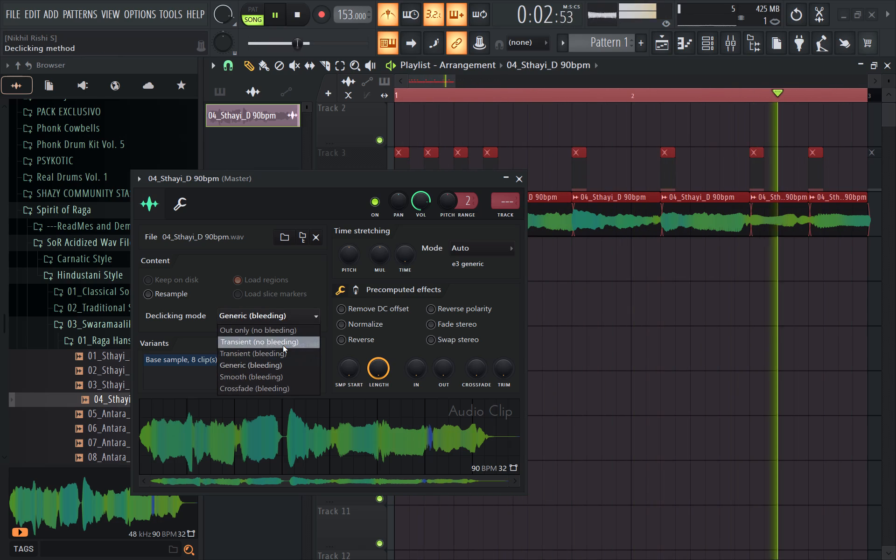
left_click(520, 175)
Turn off the metronome and replay the looped vocal slices from the start.
scroll(366, 273, "up", 3)
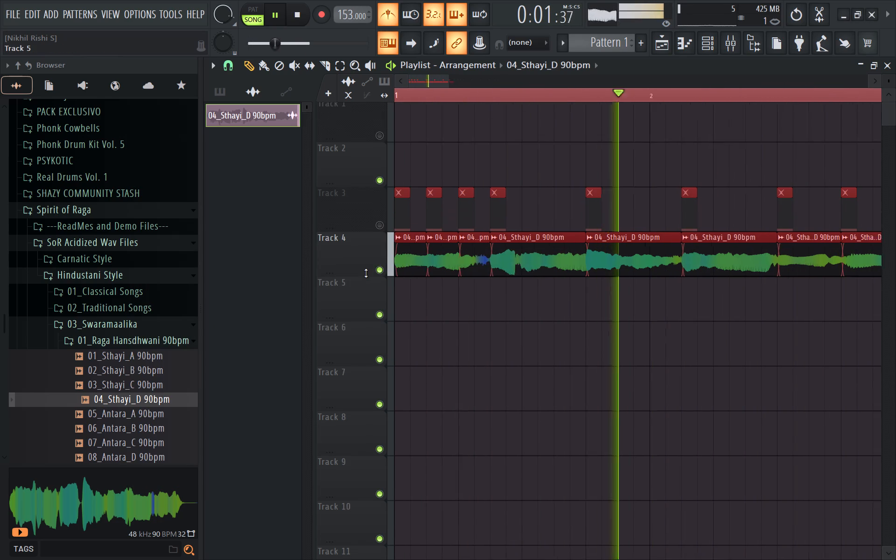
scroll(366, 273, "up", 2)
key("space")
left_click(391, 8)
key("space")
key("space")
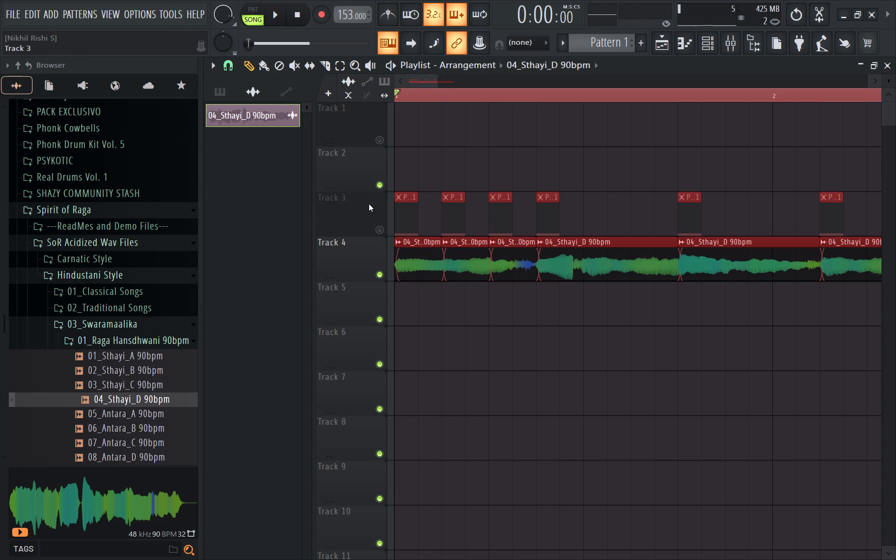
key("space")
scroll(583, 263, "down", 7, "ctrl")
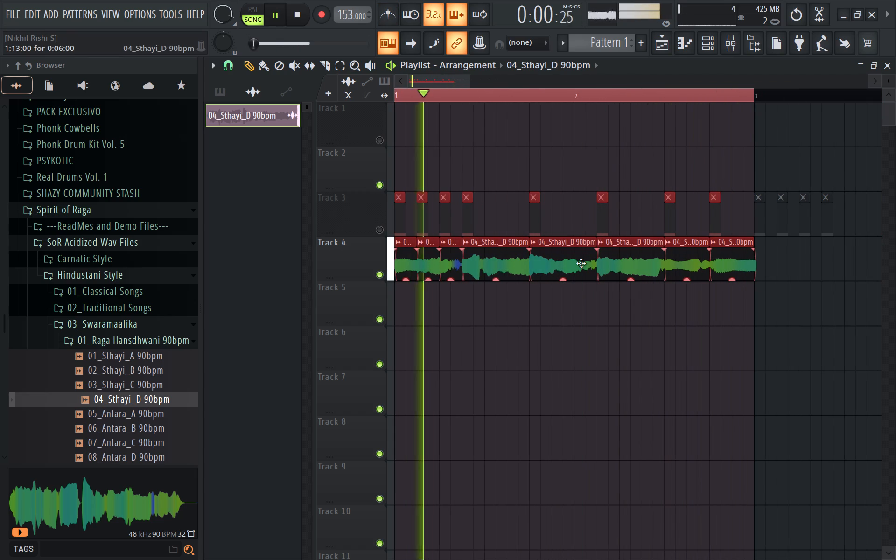
Open the vocal clip's settings, raise its pitch shift to +100 cents and audition the loop.
double_click(483, 265)
key("space")
left_click_drag(348, 254, 358, 234)
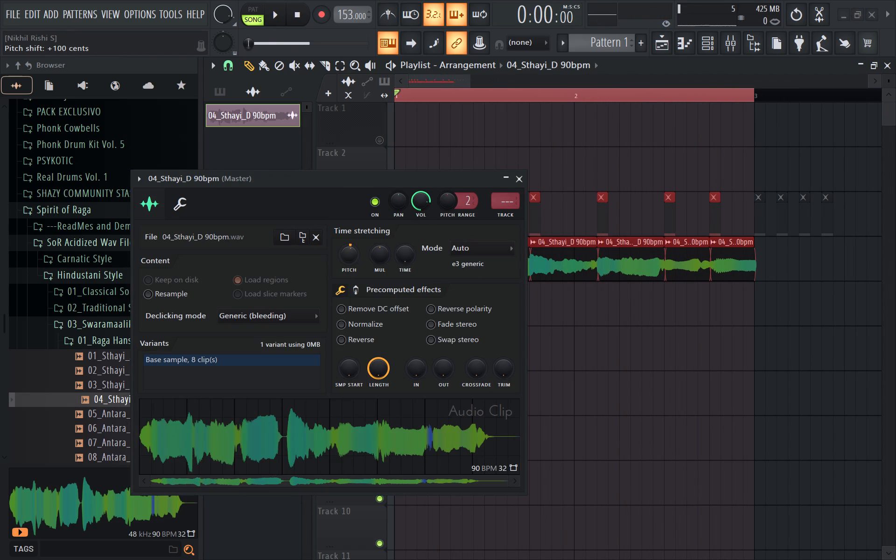
left_click_drag(358, 234, 361, 231)
key("space")
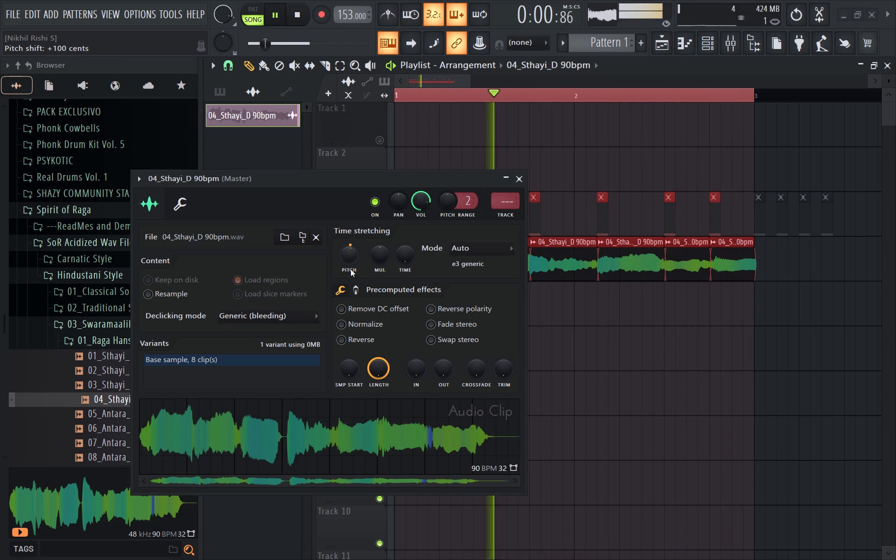
key("space")
Raise the vocal clip's time-stretching pitch further and briefly audition it.
left_click_drag(351, 258, 351, 237)
key("space")
key("space")
Set the project tempo to 163 BPM, close the clip settings and listen to the loop.
left_click_drag(345, 12, 345, 516)
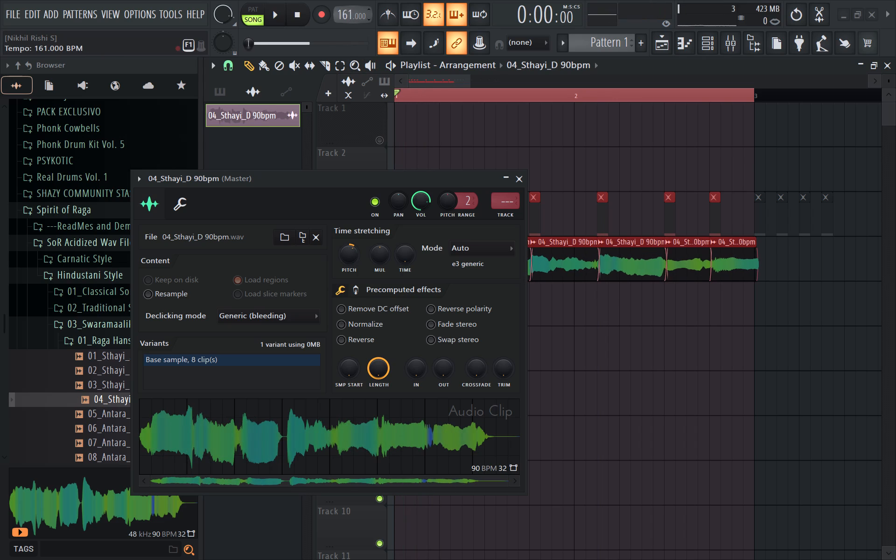
left_click_drag(345, 516, 345, 510)
left_click(516, 177)
key("space")
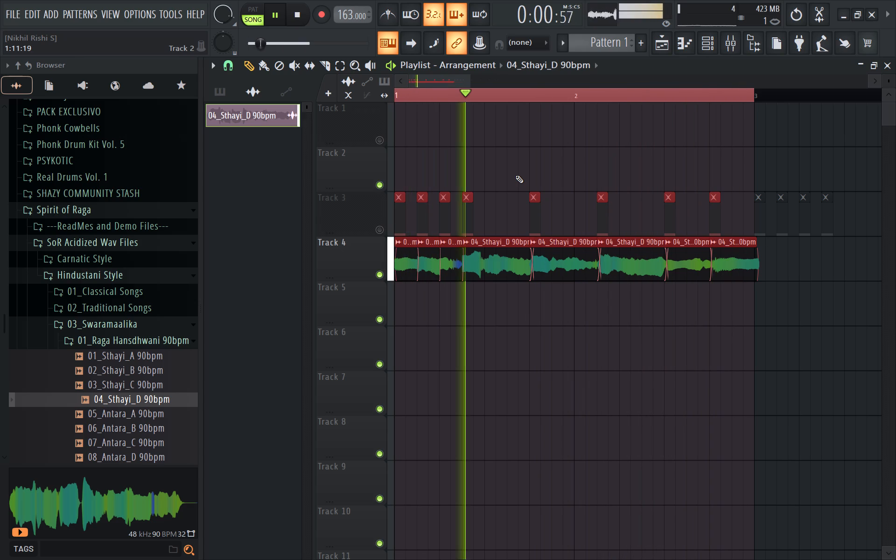
scroll(350, 290, "up", 9, "ctrl")
scroll(458, 262, "down", 13, "ctrl")
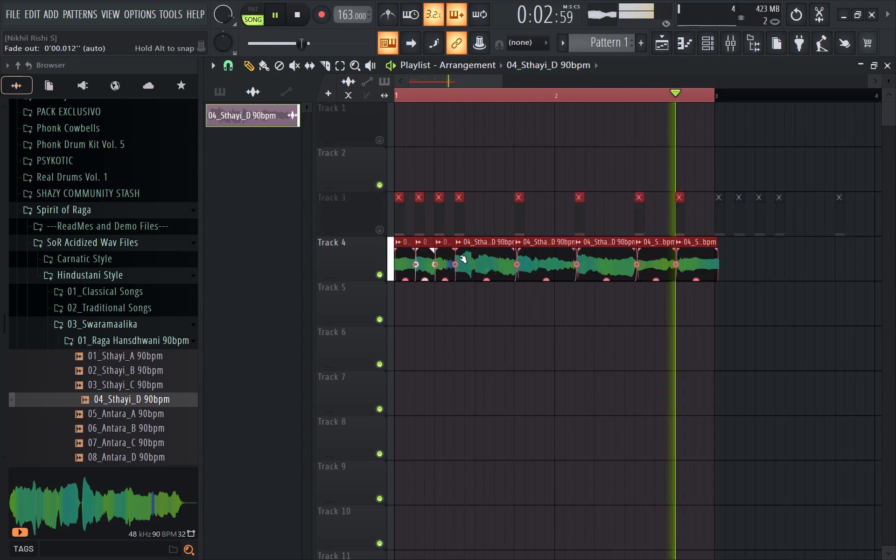
scroll(660, 265, "up", 19, "ctrl")
scroll(648, 272, "down", 15, "ctrl")
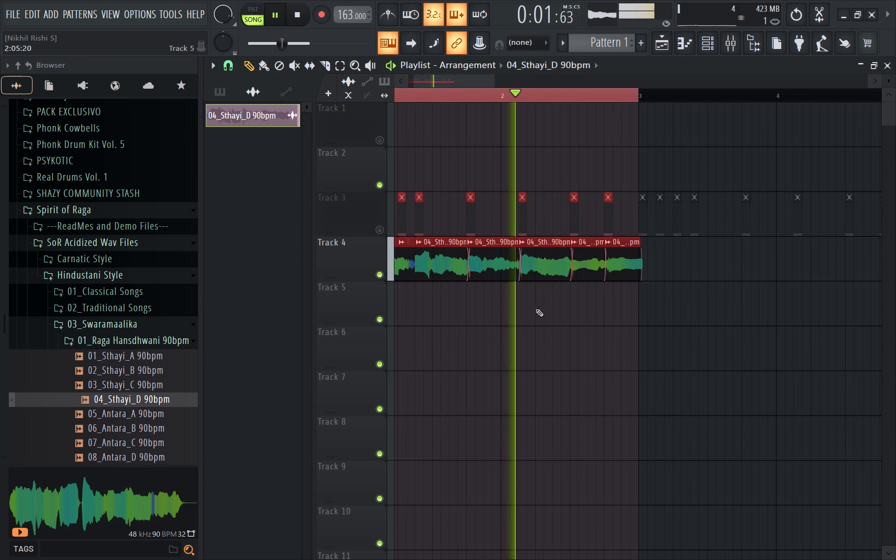
scroll(532, 311, "down", 7, "ctrl")
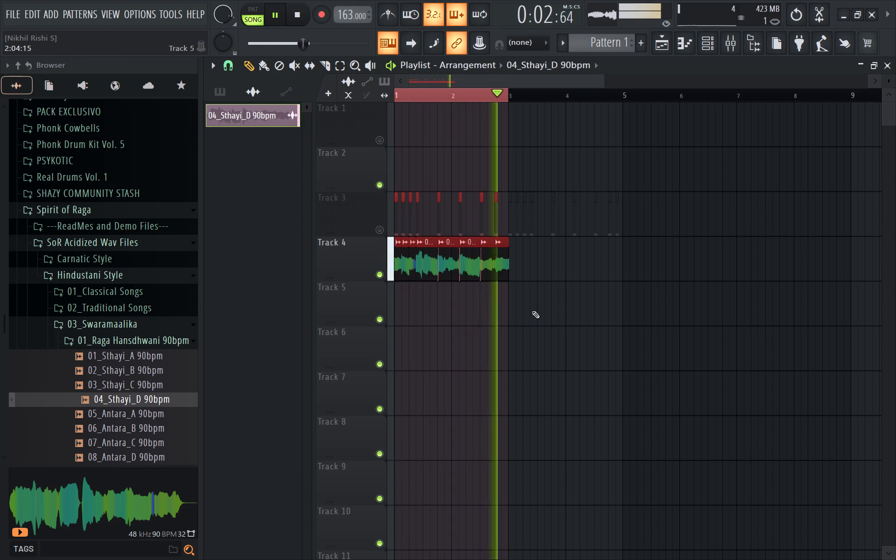
Compare the vocal clip's Out only and Transient (no bleeding) declicking modes during playback, finishing on Out only (no bleeding).
scroll(376, 316, "up", 19, "ctrl")
double_click(448, 263)
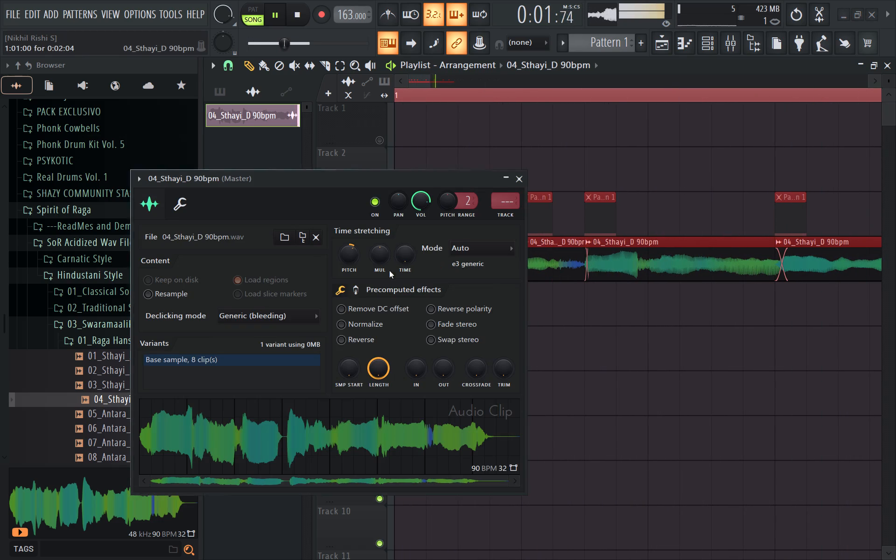
left_click(264, 309)
left_click(262, 333)
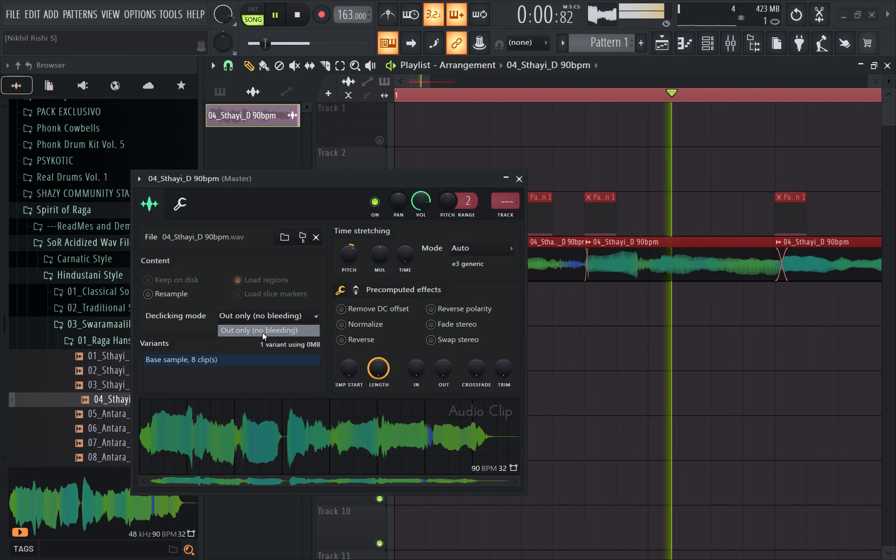
left_click(275, 313)
left_click(278, 345)
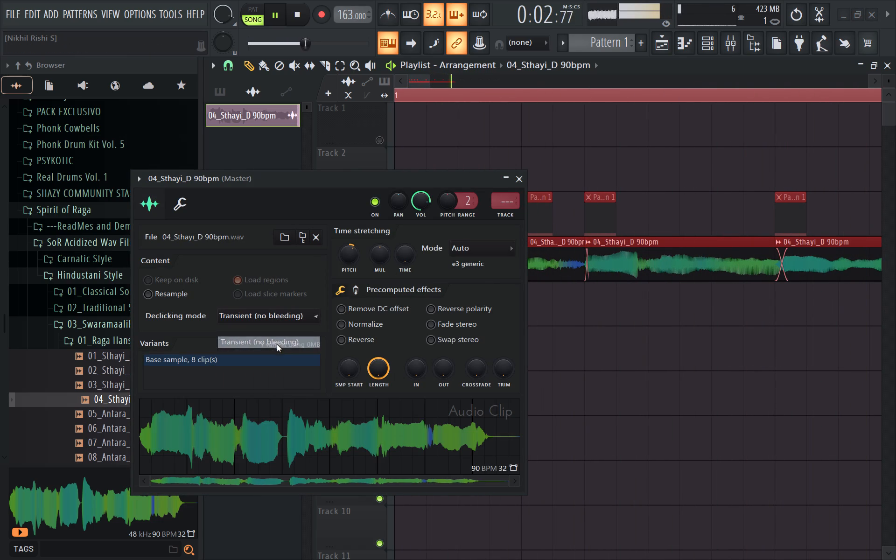
left_click(298, 314)
left_click(294, 329)
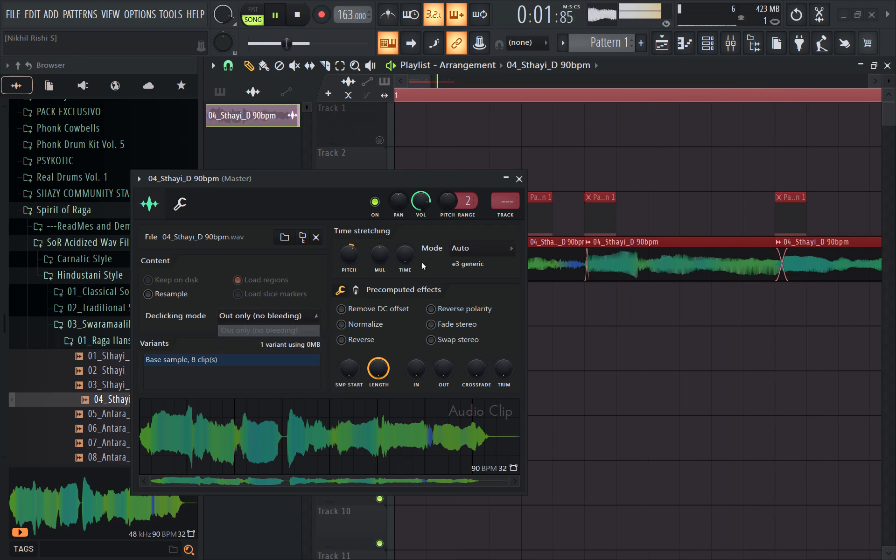
left_click(516, 177)
key("space")
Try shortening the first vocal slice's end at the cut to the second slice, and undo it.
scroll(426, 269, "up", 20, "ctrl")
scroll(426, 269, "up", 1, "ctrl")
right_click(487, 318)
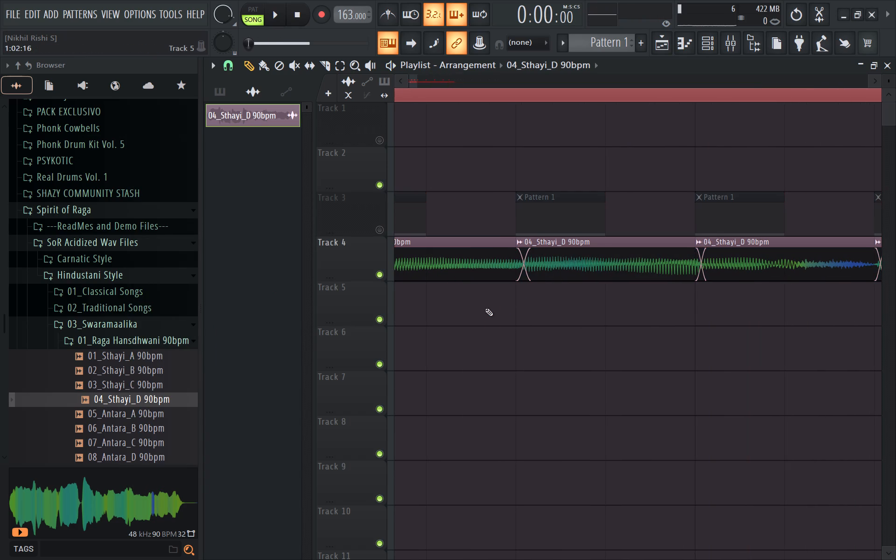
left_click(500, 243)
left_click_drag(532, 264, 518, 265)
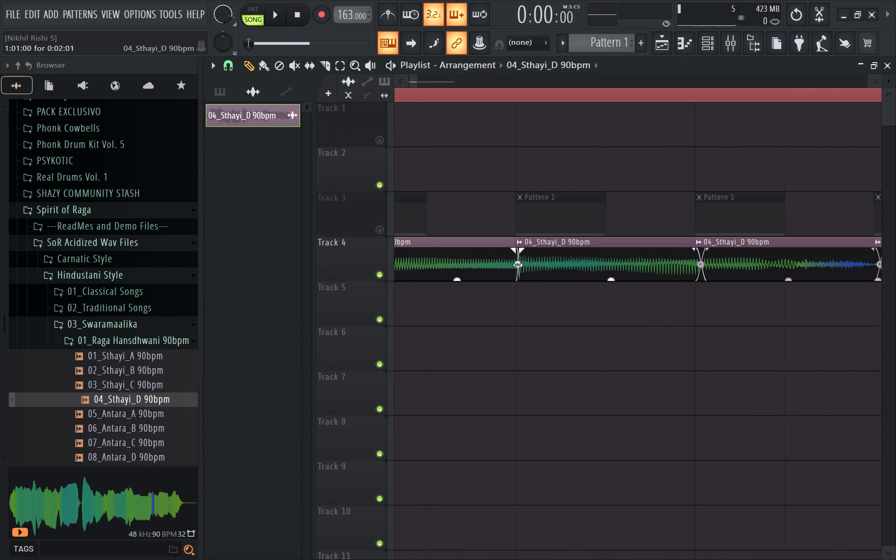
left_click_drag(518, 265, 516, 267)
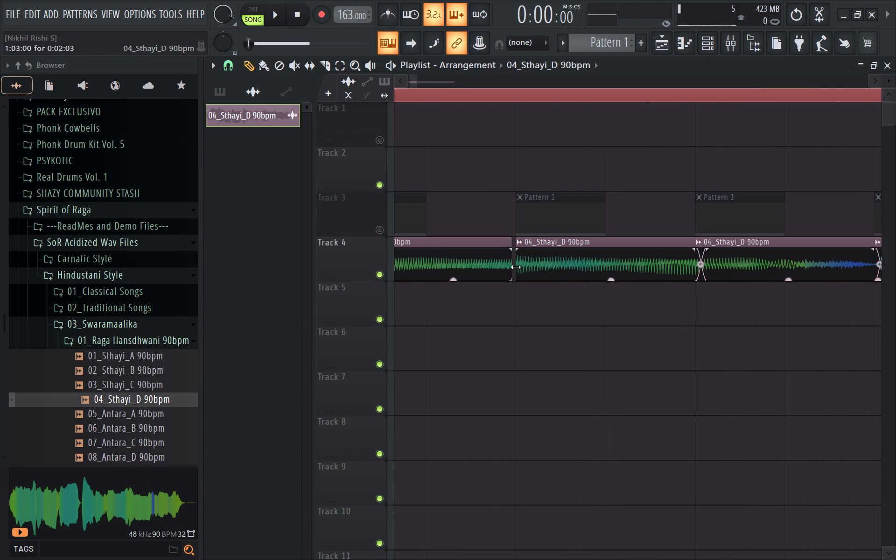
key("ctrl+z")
Turn off clip stretching, trim the first vocal slice's end to meet the second slice exactly, and audition the cut.
left_click(391, 91)
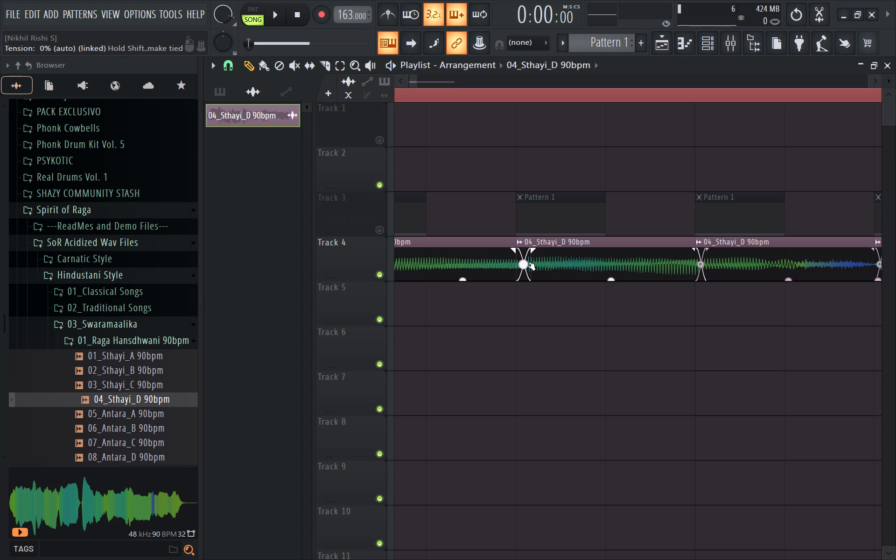
left_click_drag(532, 266, 518, 267)
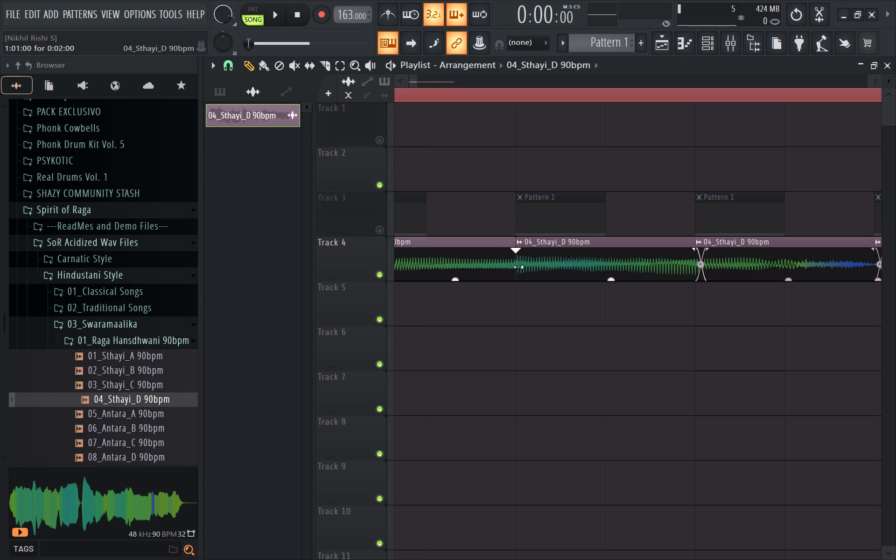
key("space")
key("space")
key("space")
key("space")
key("space")
key("space")
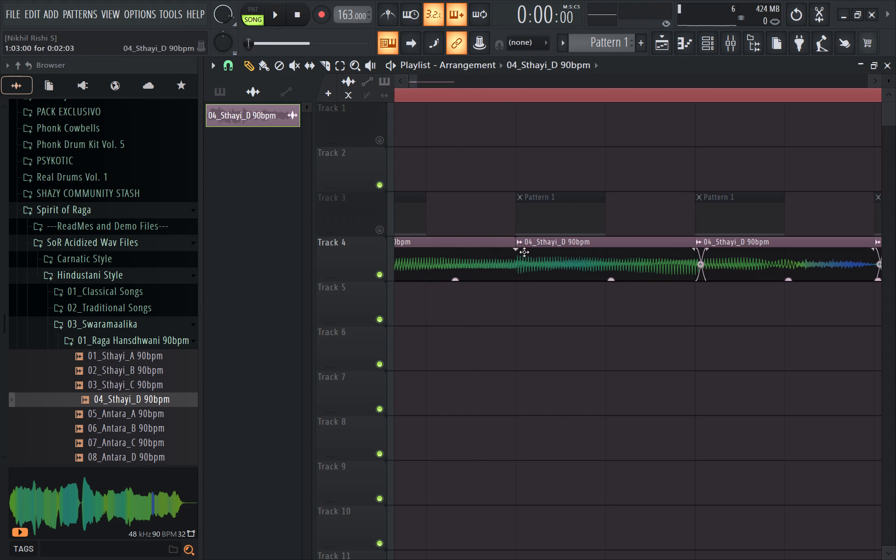
Add a 0.004-second fade-in to the second vocal slice and a short fade-out to the first, auditioning the cut.
left_click(520, 251)
key("space")
key("space")
key("space")
key("space")
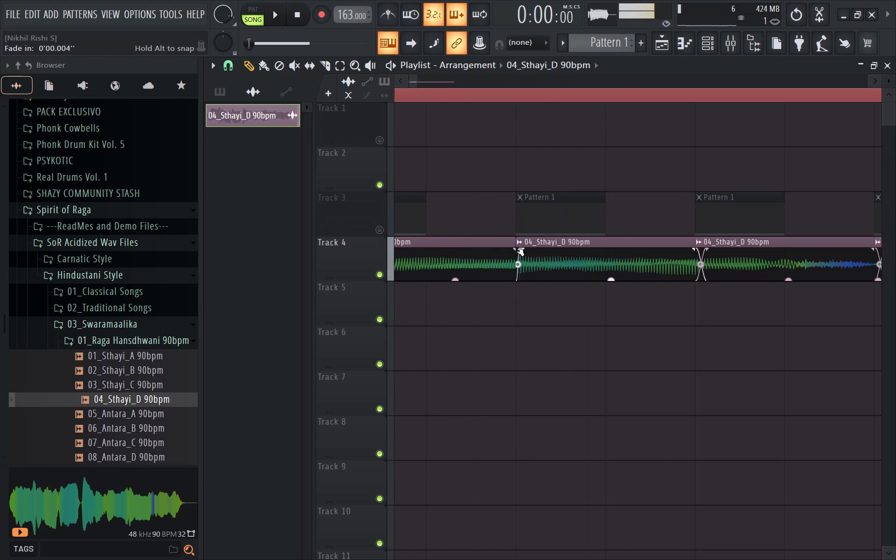
left_click_drag(514, 250, 509, 248)
key("space")
key("space")
key("space")
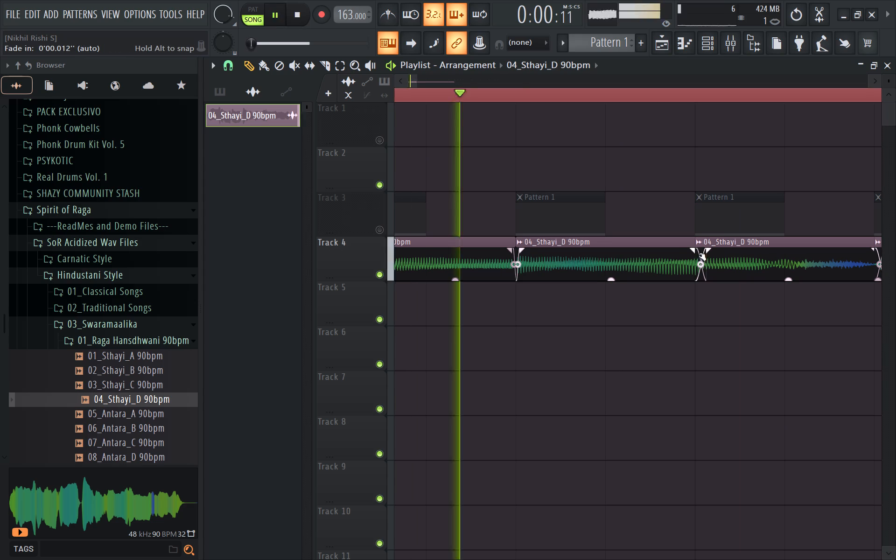
key("space")
Trim the second vocal slice's end to the third slice's start and add short fades on both sides of the cut.
left_click_drag(709, 268, 705, 269)
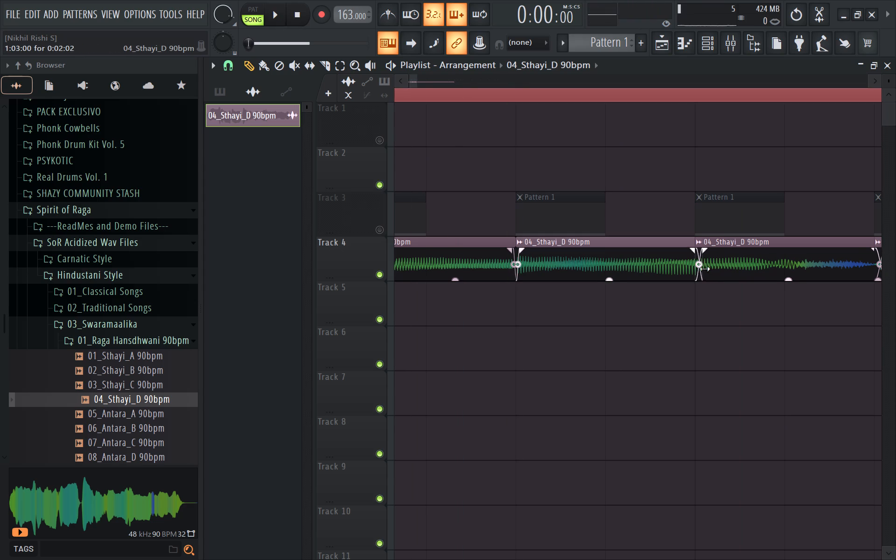
left_click_drag(705, 269, 697, 268)
left_click(693, 251)
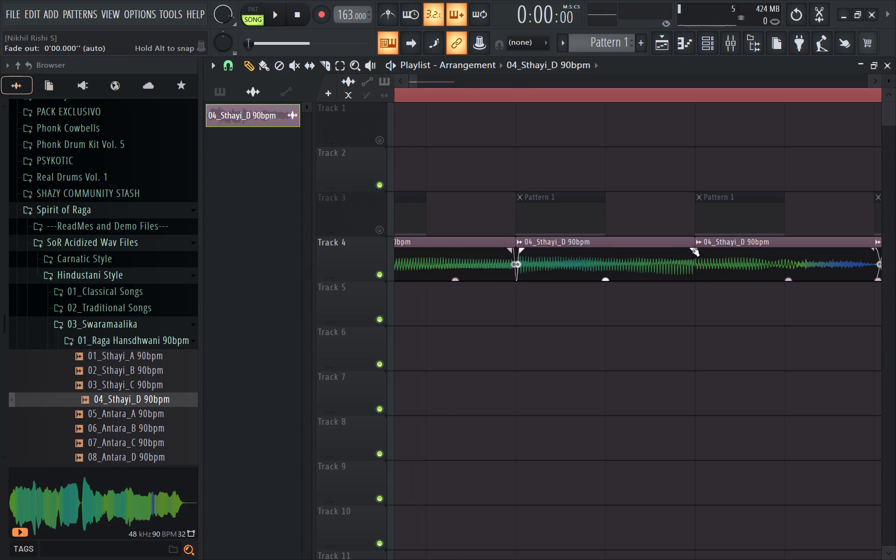
left_click(696, 250)
Trim the third vocal slice's end to the fourth, adding a 0.004-second fade-in and a short fade-out at the cut.
scroll(701, 251, "down", 5, "ctrl")
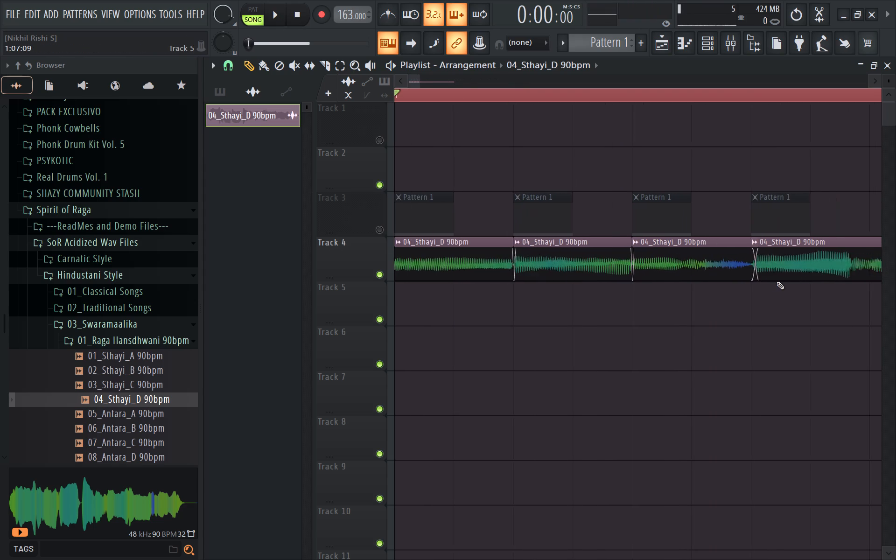
scroll(777, 282, "up", 5, "ctrl")
left_click_drag(764, 264, 755, 260)
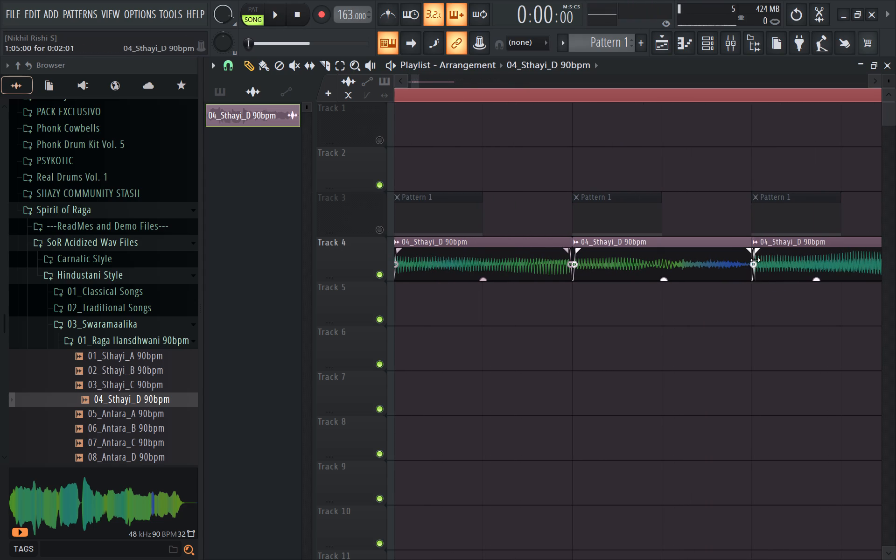
left_click_drag(755, 260, 753, 260)
key("space")
left_click(752, 253)
key("space")
key("space")
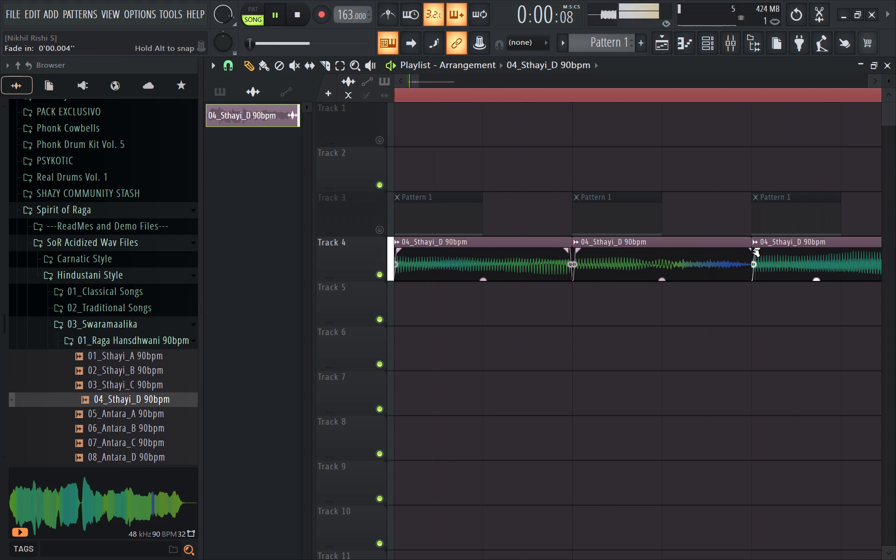
left_click_drag(747, 248, 738, 247)
key("space")
scroll(787, 270, "down", 5)
key("space")
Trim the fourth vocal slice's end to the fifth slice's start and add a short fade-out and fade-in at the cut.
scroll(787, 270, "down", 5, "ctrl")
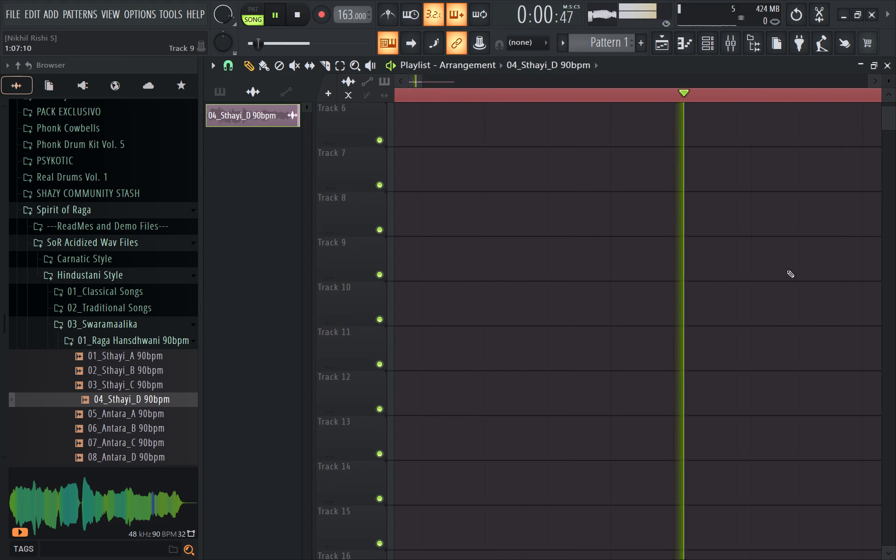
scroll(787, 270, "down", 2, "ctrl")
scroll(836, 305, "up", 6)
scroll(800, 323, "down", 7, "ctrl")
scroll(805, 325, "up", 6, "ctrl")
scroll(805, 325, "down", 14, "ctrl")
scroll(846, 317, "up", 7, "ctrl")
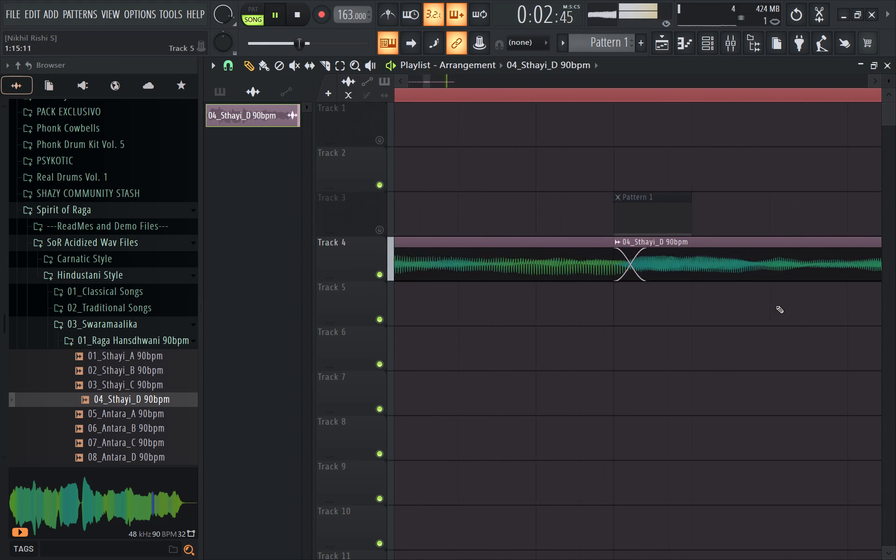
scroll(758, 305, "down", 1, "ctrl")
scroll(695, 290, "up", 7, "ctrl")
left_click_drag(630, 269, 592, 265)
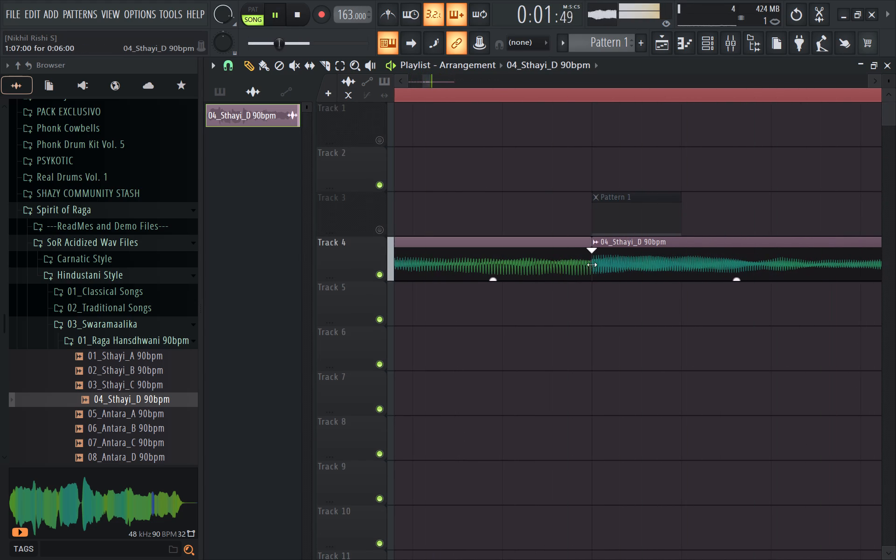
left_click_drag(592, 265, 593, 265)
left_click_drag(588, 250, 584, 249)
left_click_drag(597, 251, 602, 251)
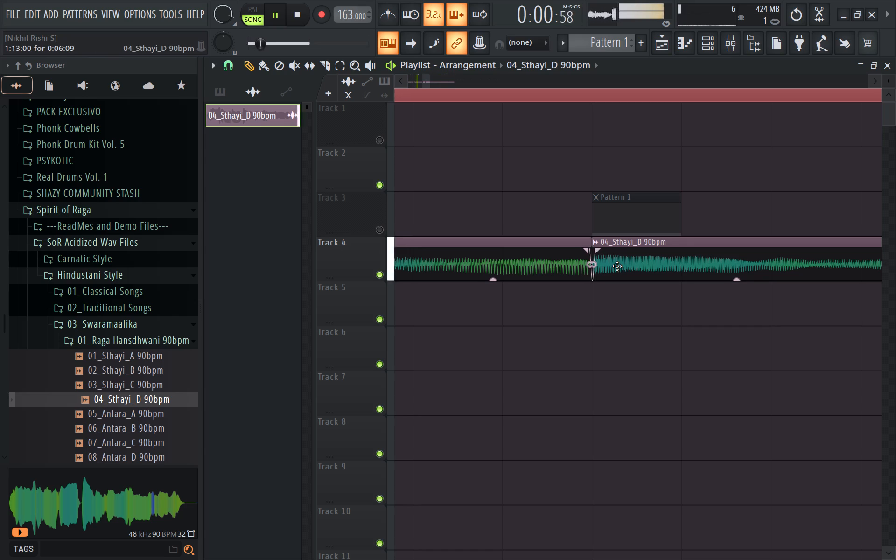
Undo the recent fade and trim edits made at the vocal slice cuts on Track 4.
scroll(617, 269, "down", 12, "ctrl")
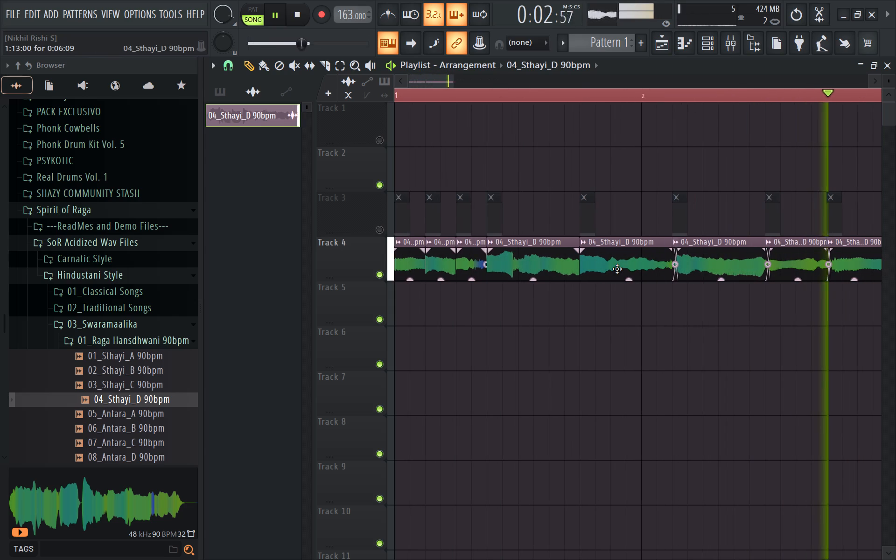
key("ctrl+z")
key("ctrl+z")
key("ctrl+z")
key("ctrl+z")
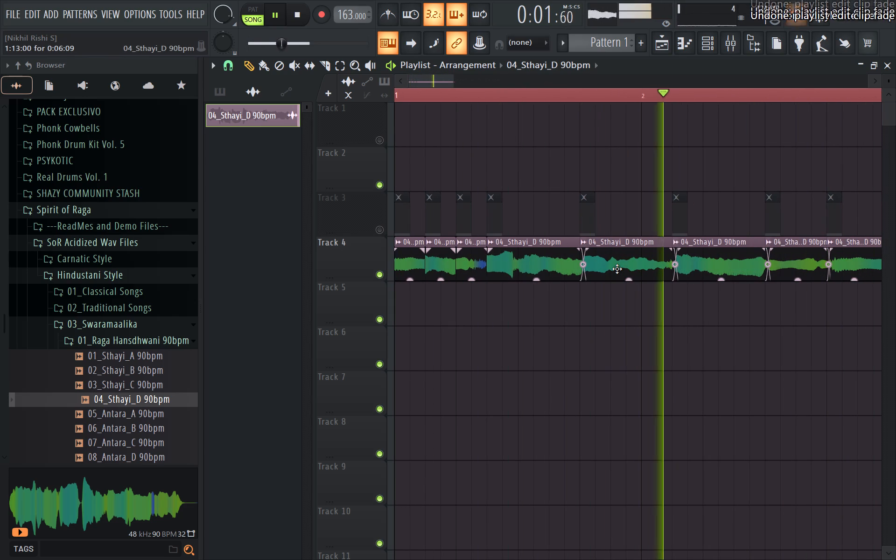
key("ctrl+z")
key("ctrl+z")
key("ctrl+z")
key("ctrl+z")
key("ctrl+z")
key("ctrl+z")
key("ctrl+z")
key("ctrl+z")
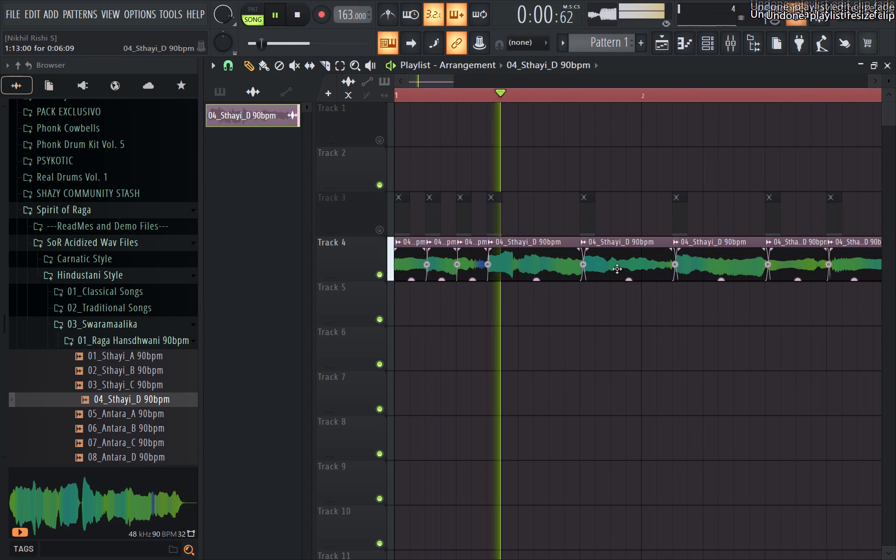
key("ctrl+z")
key("ctrl+z")
Undo the vocal clip's declicking mode change and the tempo change, going back to 153 BPM.
key("ctrl+z")
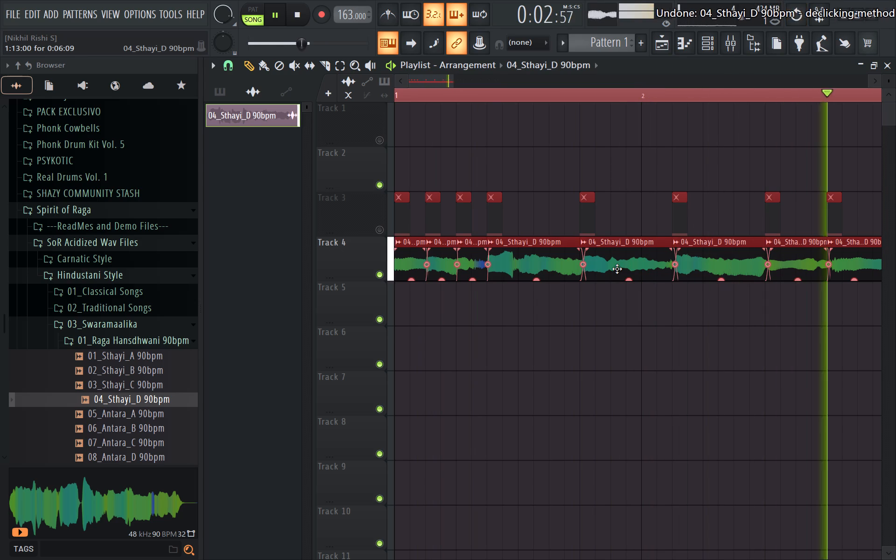
key("ctrl+z")
key("ctrl+z")
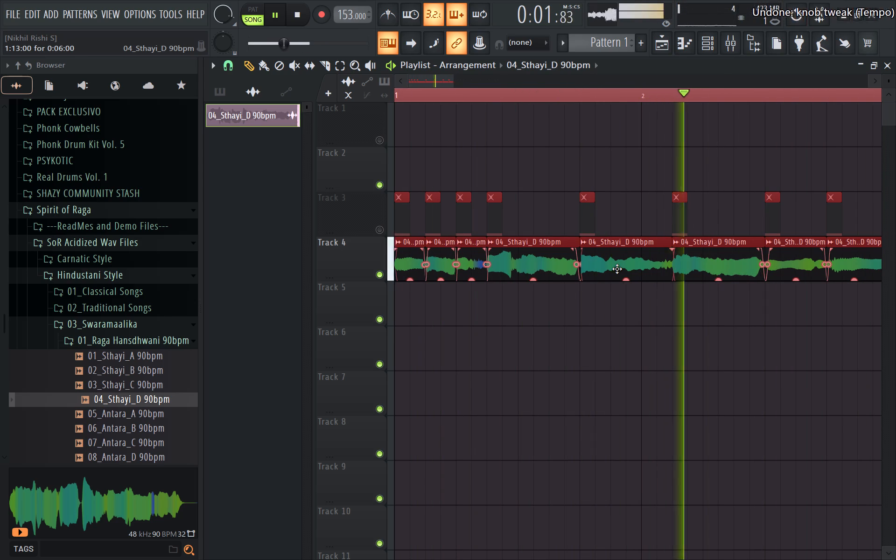
key("ctrl+z")
Set the 04_Sthayi_D 90bpm clip's declicking mode to Transient (no bleeding) and close its settings.
scroll(475, 344, "down", 5, "ctrl")
right_click(412, 346)
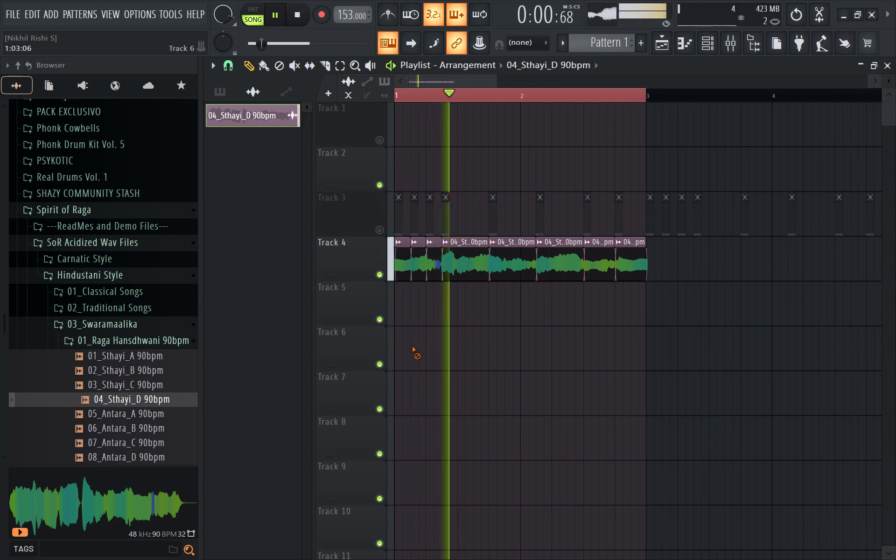
scroll(412, 346, "up", 5, "ctrl")
double_click(428, 265)
left_click(286, 310)
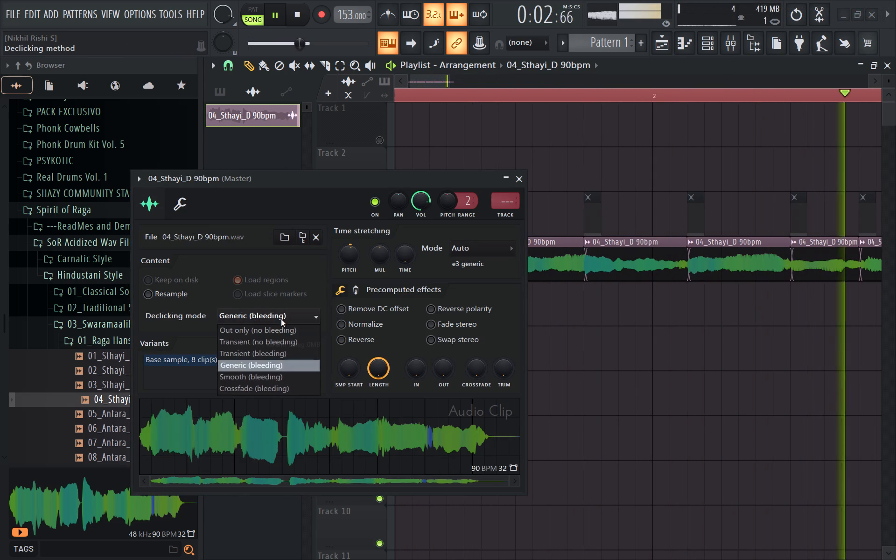
left_click(268, 342)
left_click(271, 311)
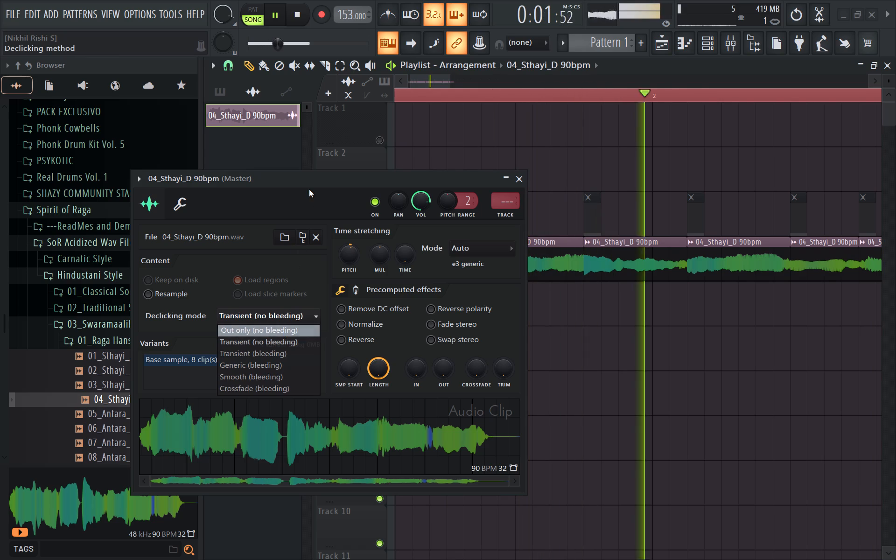
left_click(309, 189)
left_click(519, 176)
Add a very short fade-in to the second vocal slice on Track 4 and audition the cut from the start.
scroll(299, 313, "up", 4, "ctrl")
key("space")
left_click_drag(415, 83, 271, 88)
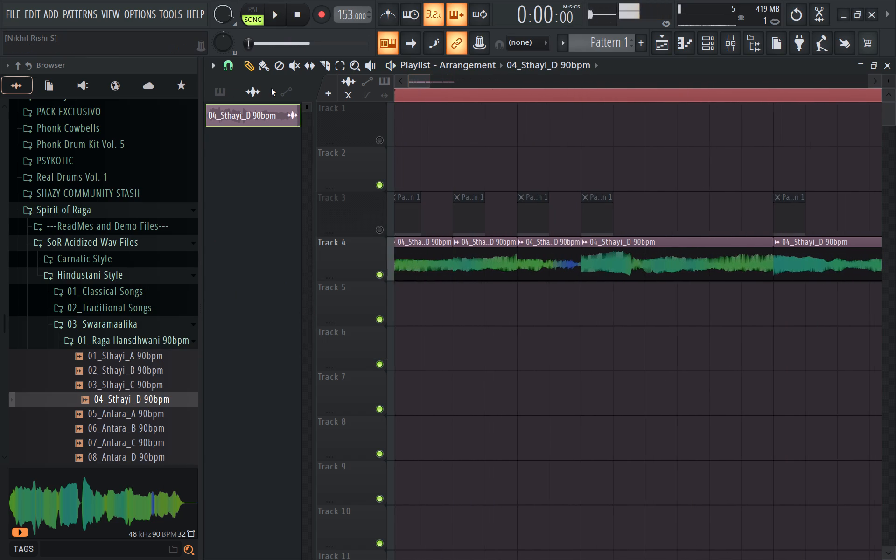
left_click_drag(271, 88, 227, 90)
key("space")
key("space")
scroll(379, 233, "up", 5, "ctrl")
left_click_drag(538, 251, 540, 250)
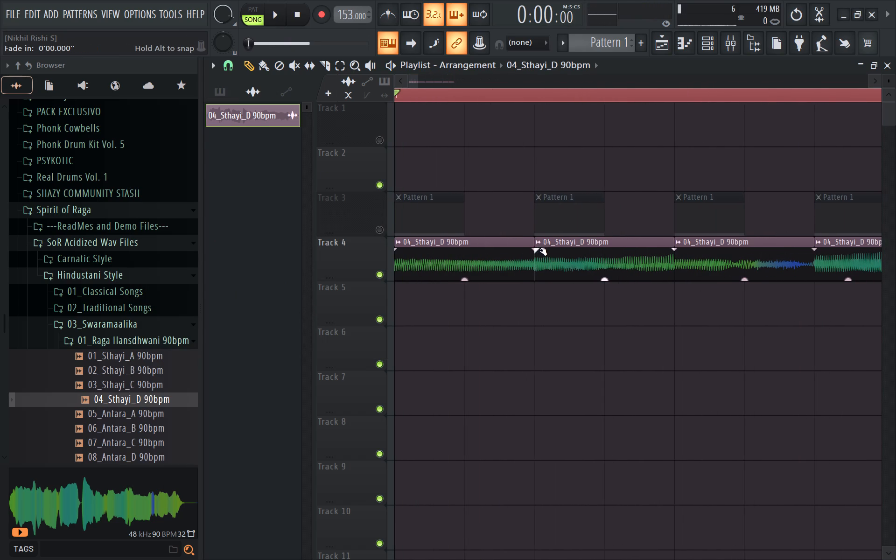
left_click_drag(540, 250, 542, 250)
left_click(542, 250)
key("space")
key("space")
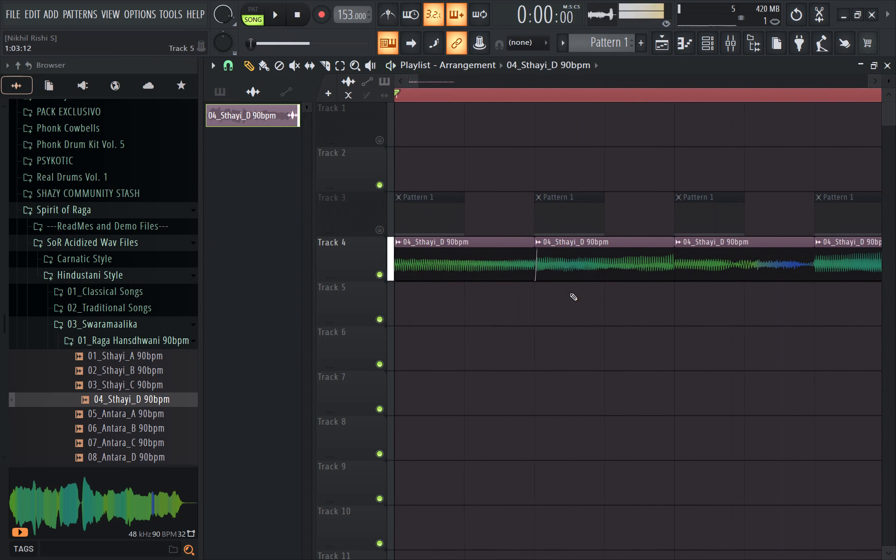
key("space")
key("space")
key("space")
key("space")
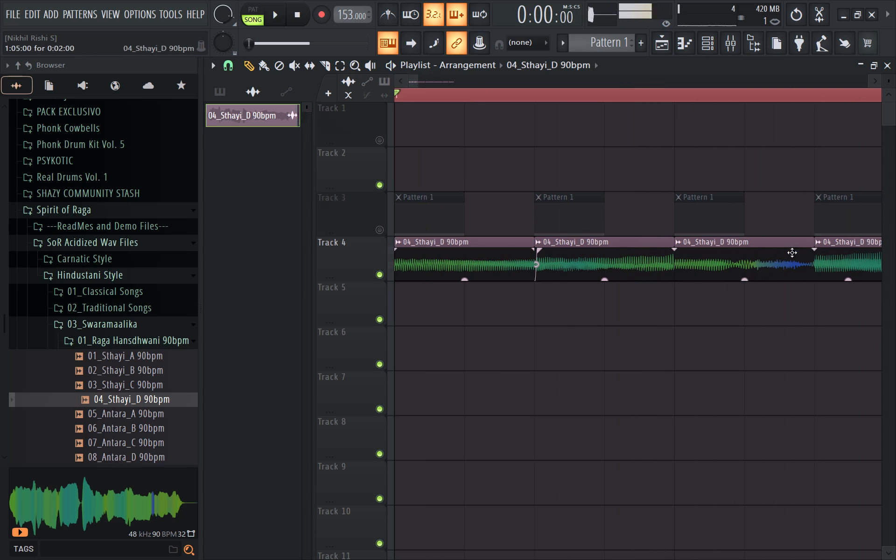
key("space")
scroll(817, 250, "down", 15, "ctrl")
scroll(818, 252, "down", 20, "ctrl")
scroll(818, 252, "down", 3, "ctrl")
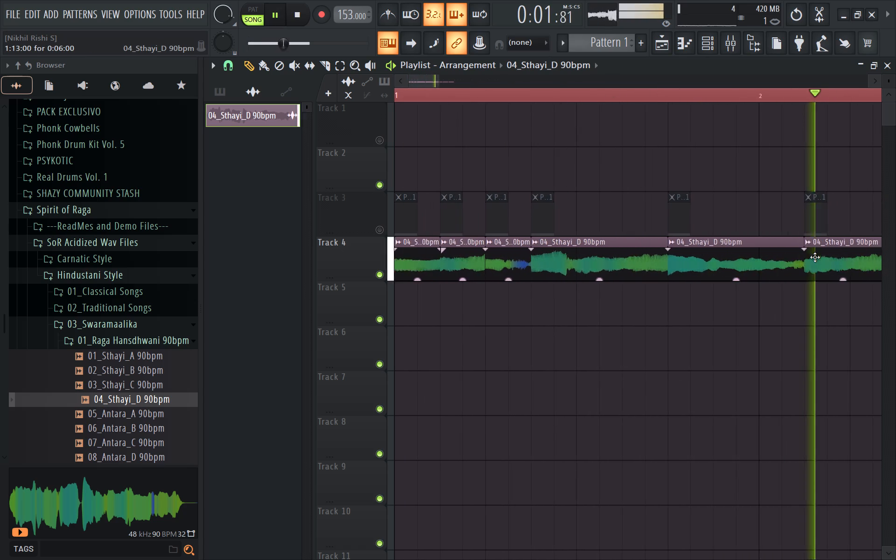
scroll(815, 257, "down", 16, "ctrl")
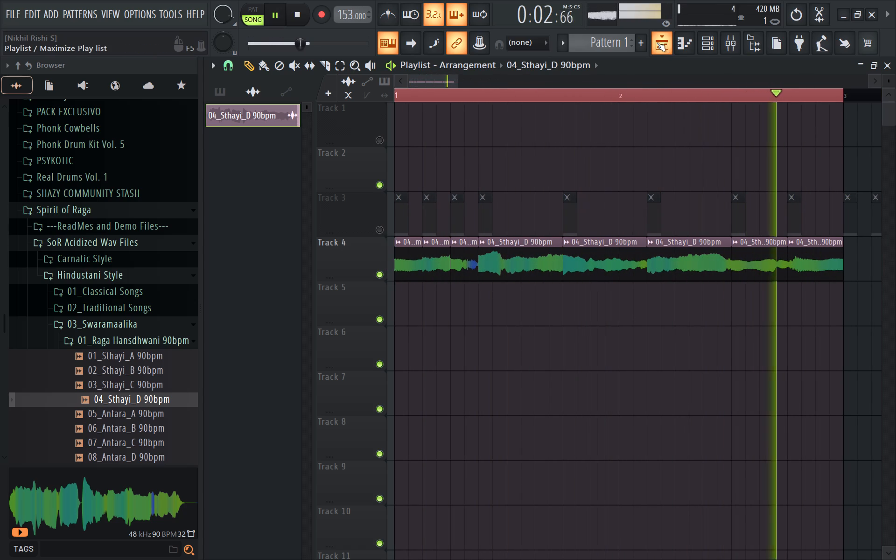
key("space")
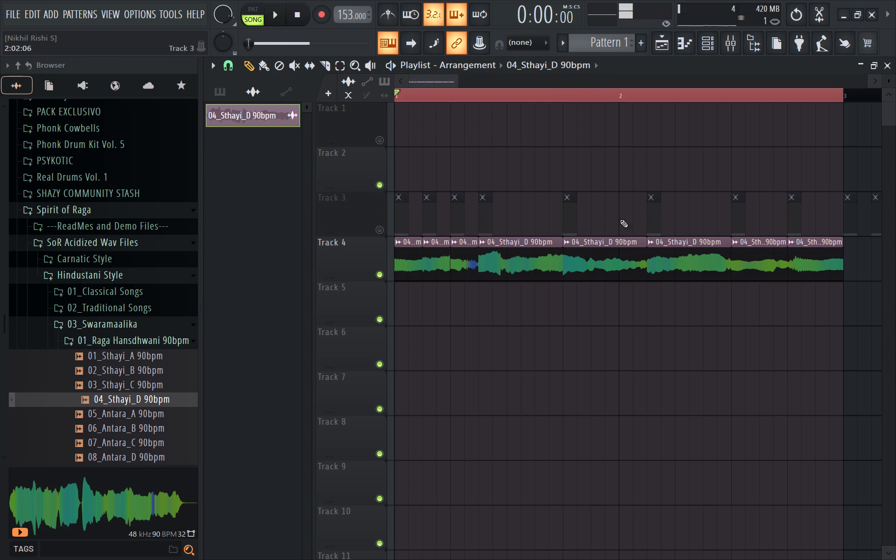
Add a very short fade-in to the fifth vocal slice, just before bar 2, and audition the loop.
scroll(571, 243, "up", 20, "ctrl")
left_click(493, 249)
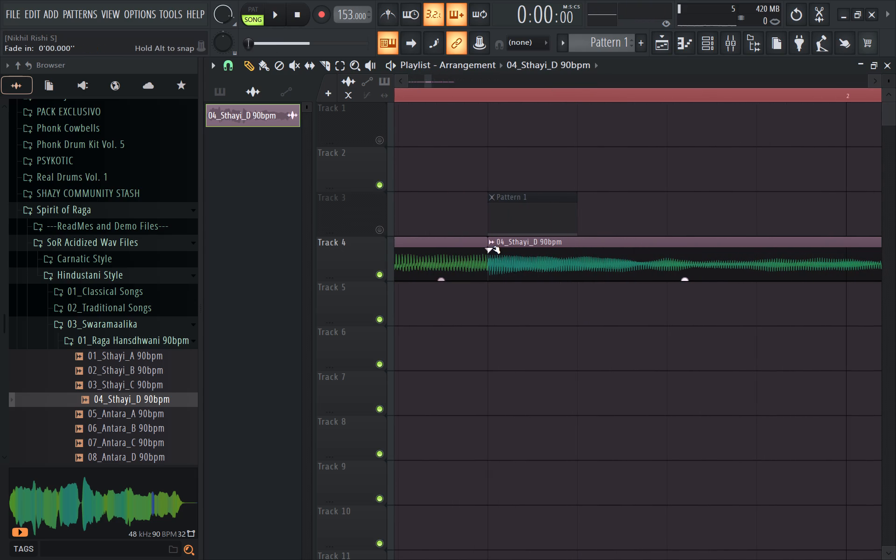
key("space")
scroll(523, 185, "down", 20, "ctrl")
scroll(523, 185, "down", 1, "ctrl")
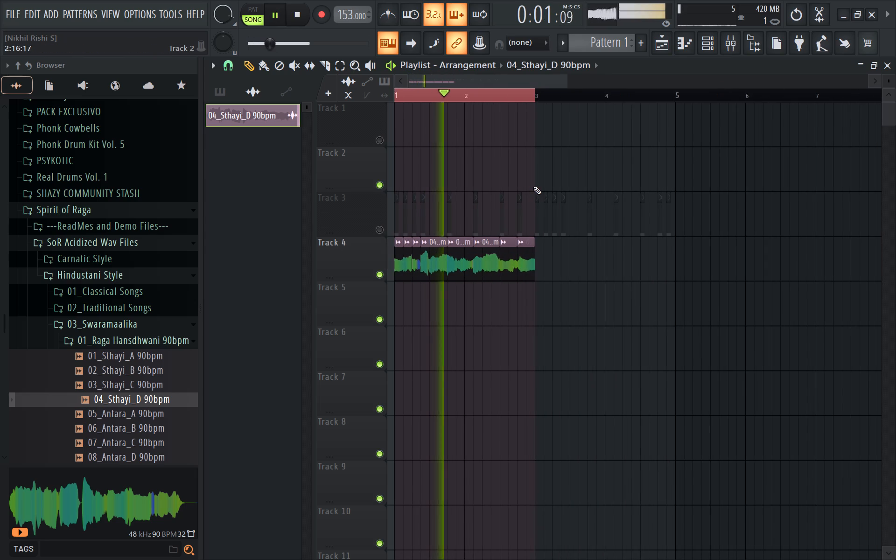
scroll(382, 212, "up", 6, "ctrl")
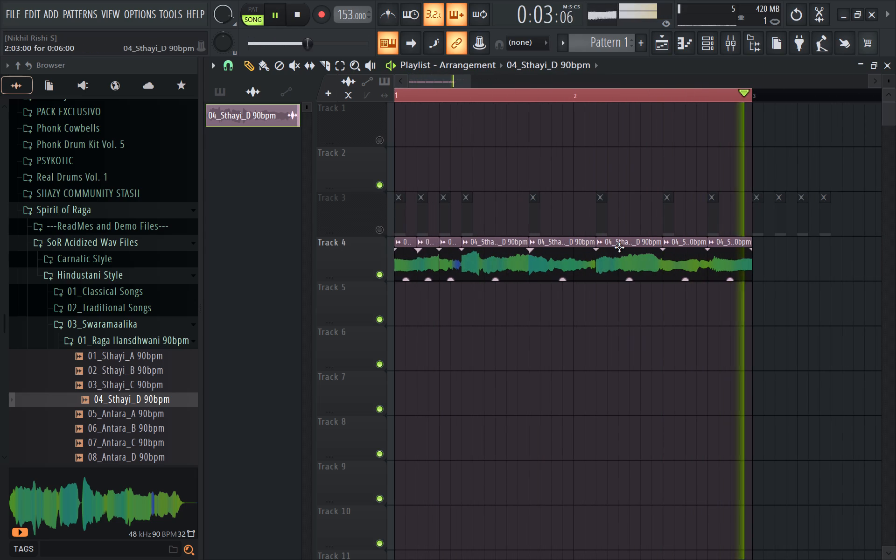
key("space")
key("space")
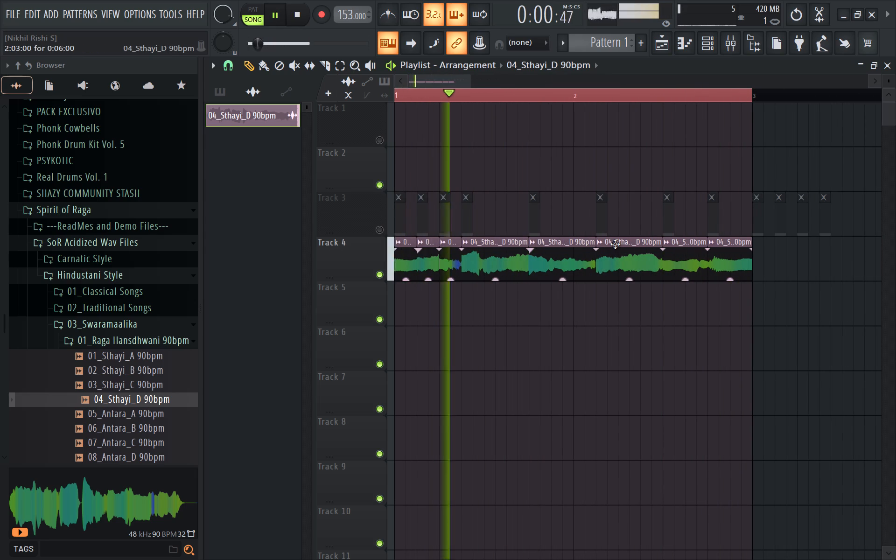
key("space")
key("space")
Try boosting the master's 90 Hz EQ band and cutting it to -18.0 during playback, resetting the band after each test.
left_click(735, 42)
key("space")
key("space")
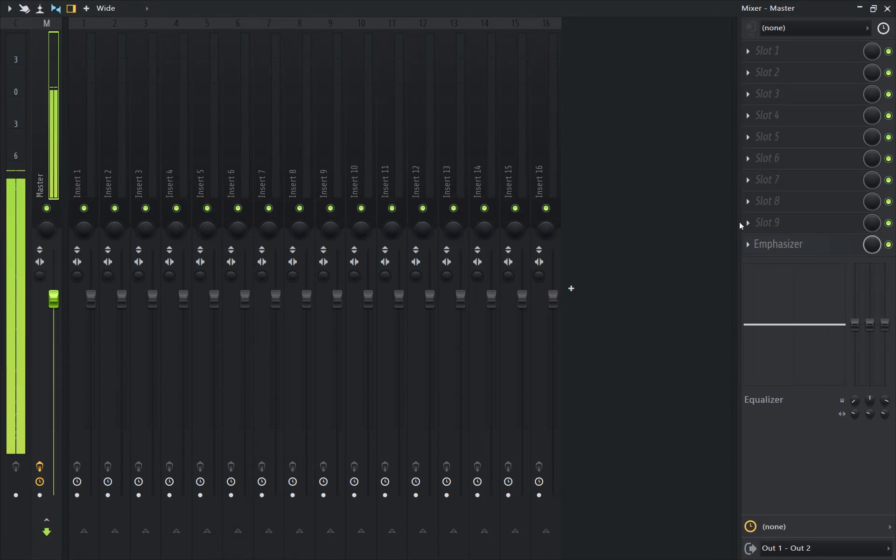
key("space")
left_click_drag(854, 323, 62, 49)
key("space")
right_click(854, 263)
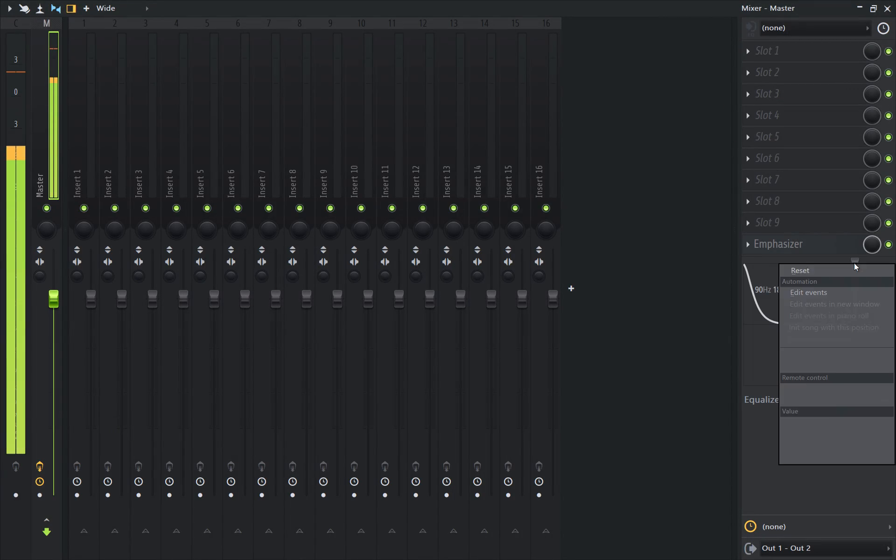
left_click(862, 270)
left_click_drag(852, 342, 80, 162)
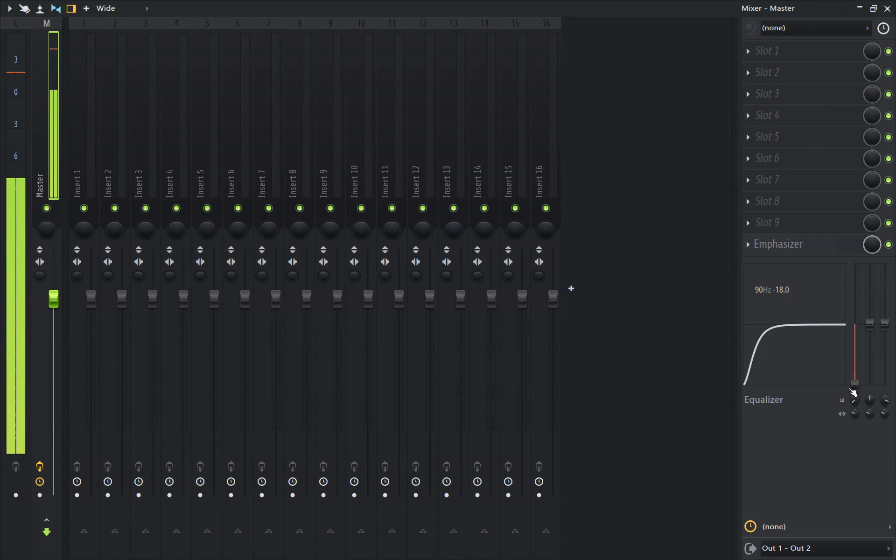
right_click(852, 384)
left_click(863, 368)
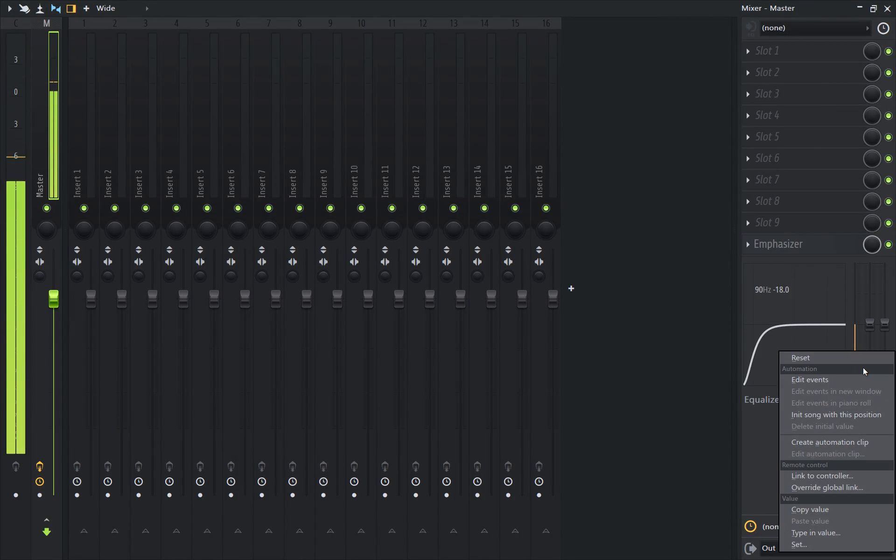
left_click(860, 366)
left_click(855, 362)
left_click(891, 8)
Add a very short fade-in to the sixth vocal slice, shortly after bar 2 begins.
scroll(676, 280, "down", 4, "ctrl")
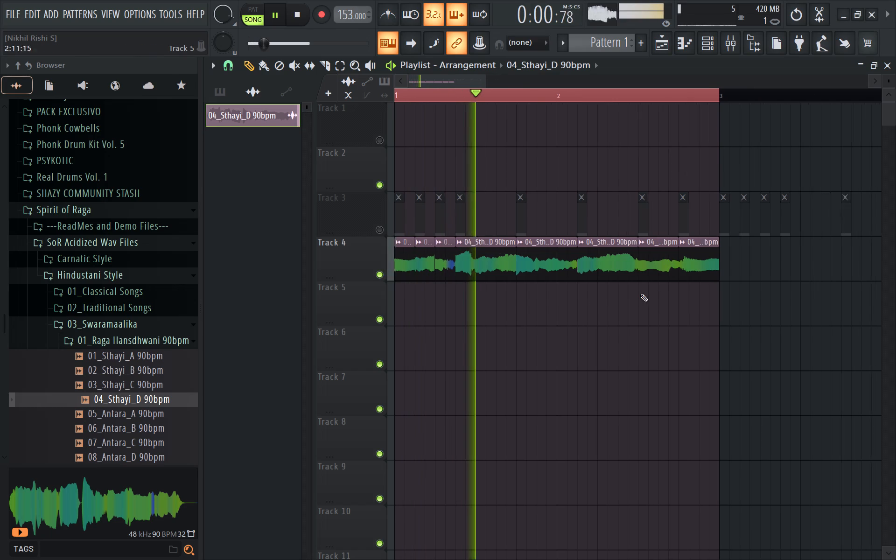
scroll(640, 294, "down", 1, "ctrl")
scroll(542, 291, "up", 5, "ctrl")
scroll(500, 261, "up", 2, "ctrl")
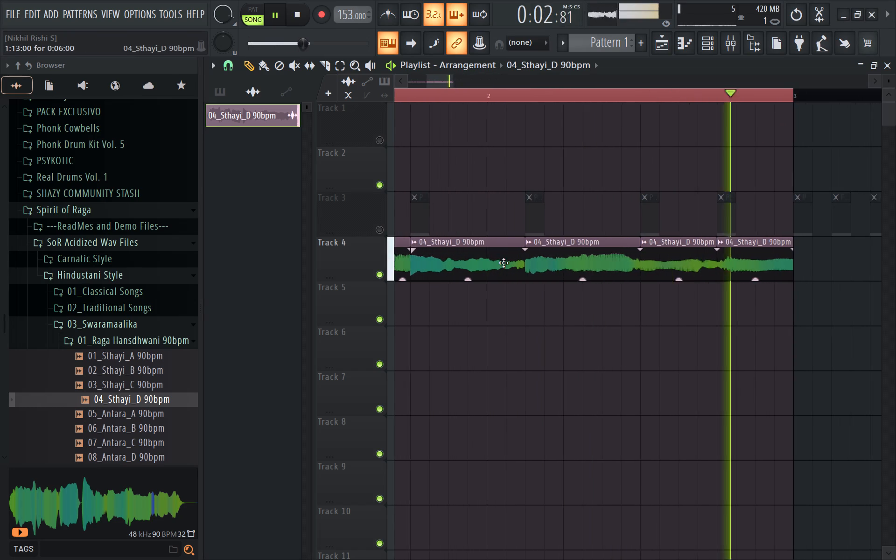
scroll(504, 263, "up", 14, "ctrl")
left_click_drag(495, 250, 499, 250)
scroll(514, 259, "down", 7, "ctrl")
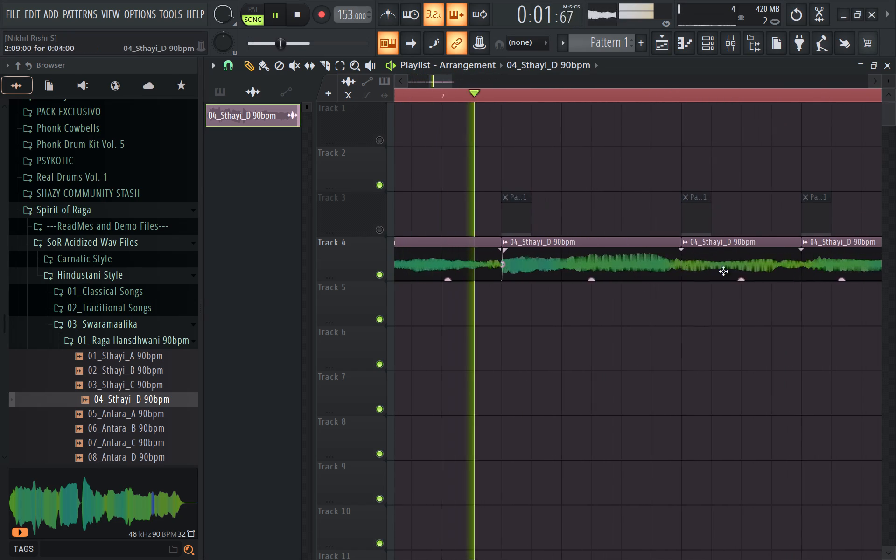
Add a very short fade-in to the seventh vocal slice on Track 4.
scroll(726, 273, "down", 7)
scroll(707, 222, "up", 12, "ctrl")
left_click_drag(712, 162, 714, 161)
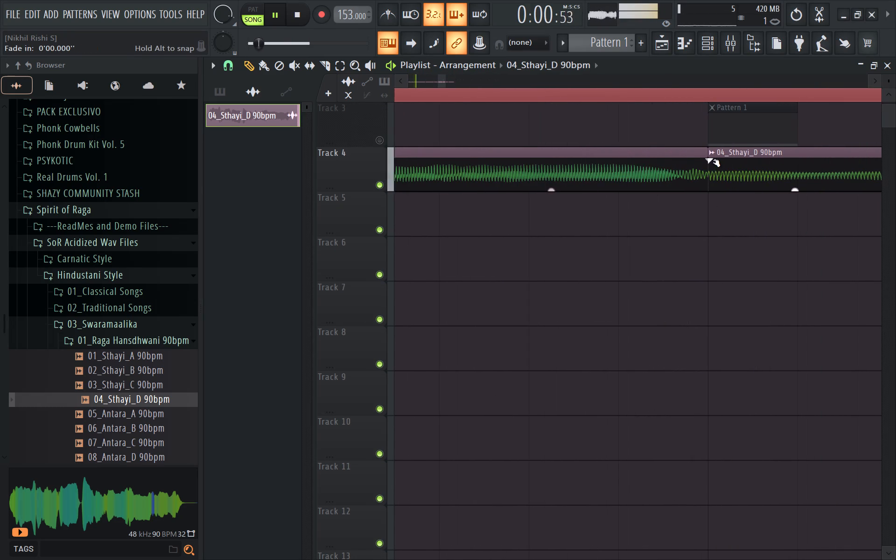
left_click_drag(714, 161, 717, 161)
scroll(718, 164, "down", 1, "ctrl")
left_click(718, 165)
Add a very short fade-in to the eighth and last vocal slice, play the loop and stop playback.
scroll(714, 165, "down", 12, "ctrl")
scroll(788, 189, "up", 2, "ctrl")
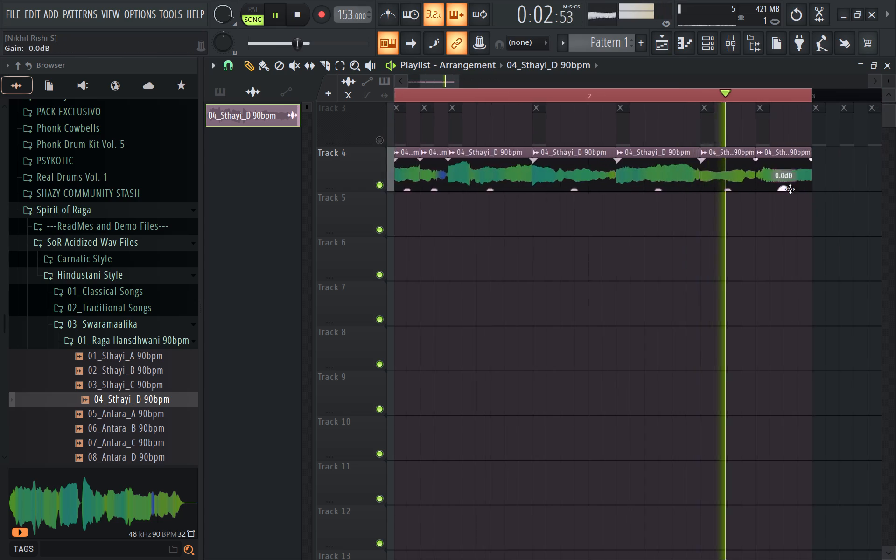
scroll(790, 189, "up", 10, "ctrl")
left_click(669, 164)
scroll(665, 167, "down", 4, "ctrl")
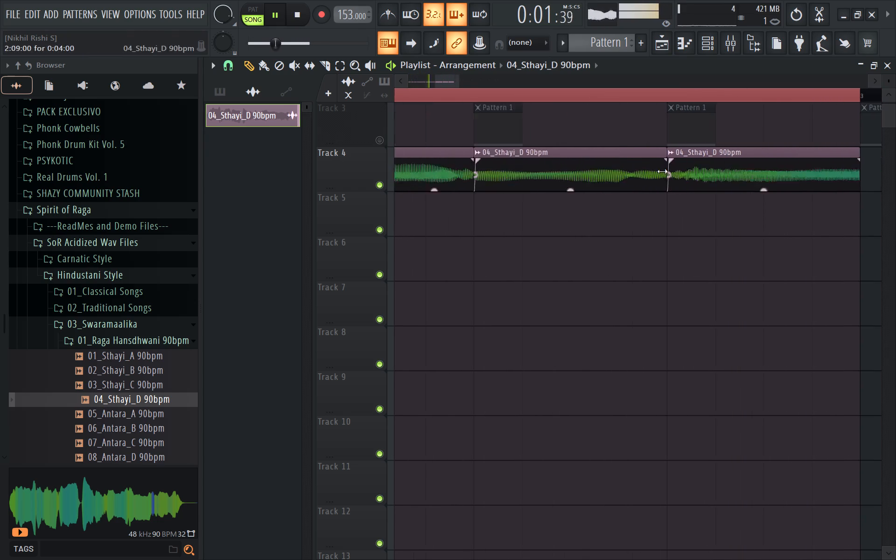
scroll(662, 171, "down", 19, "ctrl")
scroll(364, 237, "up", 3, "ctrl")
scroll(364, 237, "up", 5)
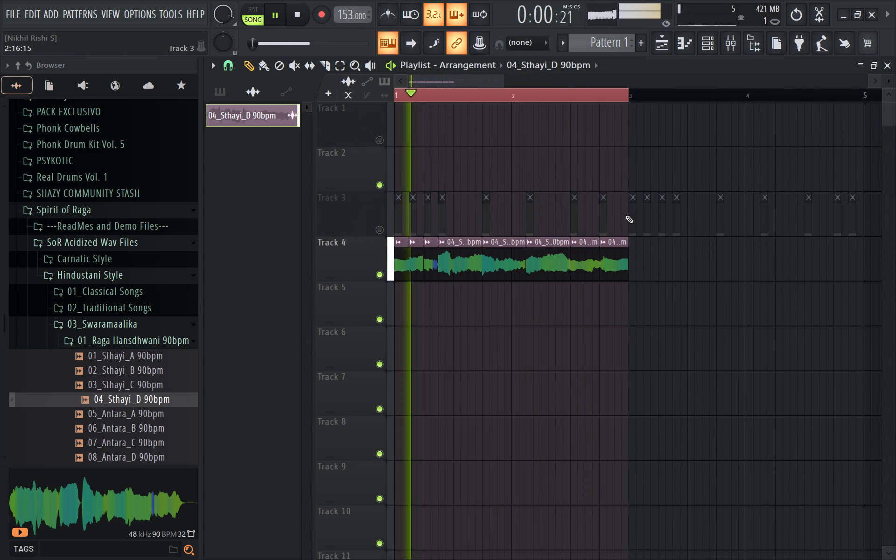
key("space")
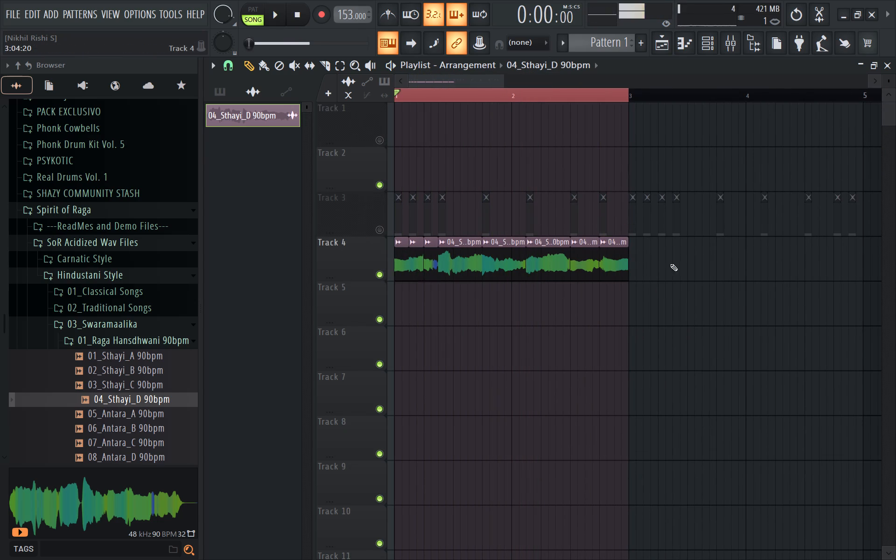
Select all the vocal slices on Track 4 and consolidate them into a single 16Bit WAV audio clip.
left_click_drag(706, 263, 348, 265, "ctrl")
key("ctrl+alt+c")
left_click(579, 481)
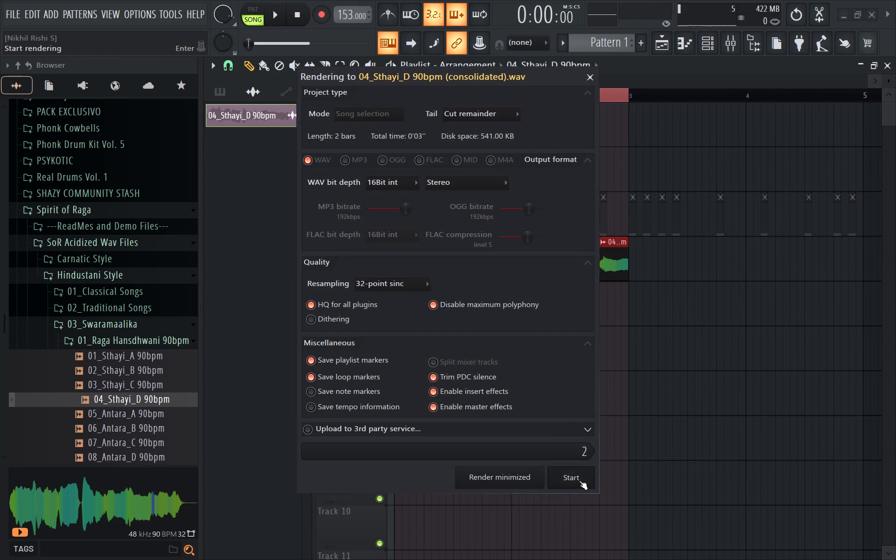
Solo Track 4 and play the consolidated vocal clip.
left_click(380, 272, "ctrl")
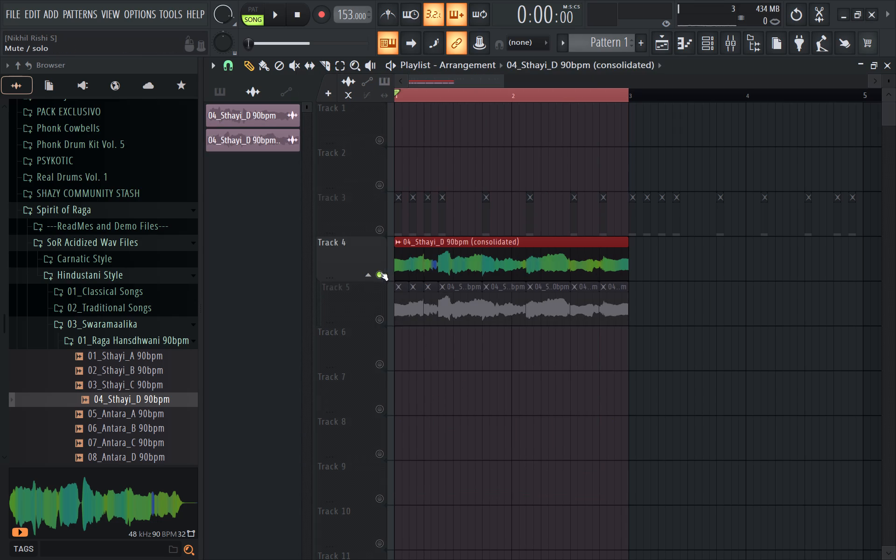
key("space")
Set the consolidated vocal clip's time stretching to Resample, raise its pitch shift and play the result.
double_click(411, 268)
left_click(366, 143)
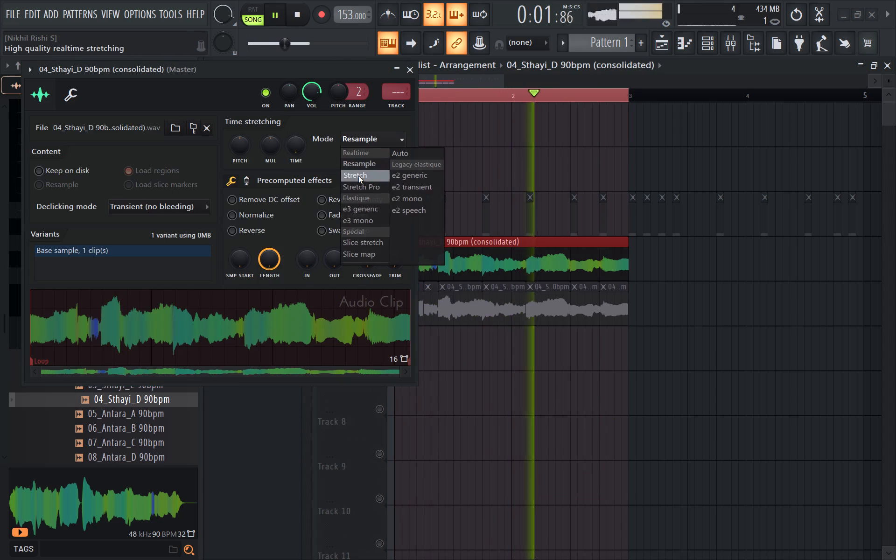
left_click(358, 176)
left_click(358, 148)
left_click(358, 142)
left_click(357, 161)
left_click_drag(242, 145, 260, 108)
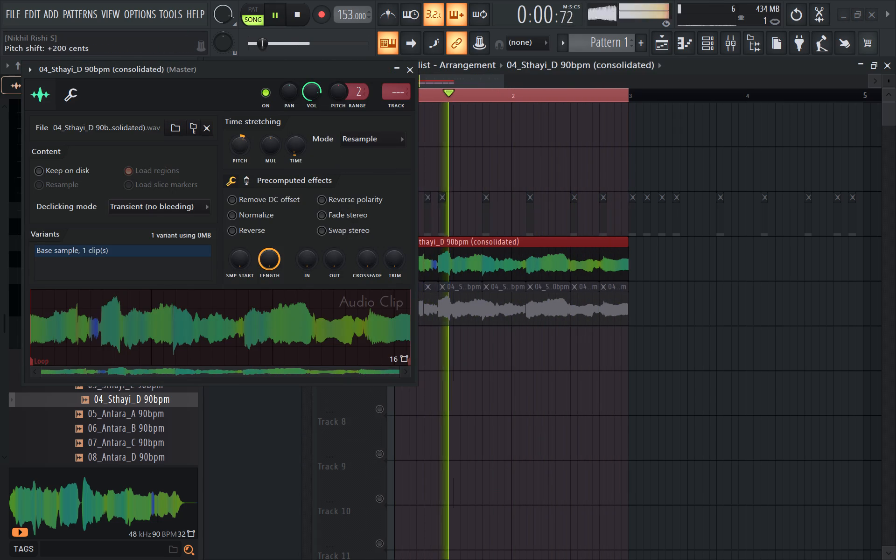
left_click_drag(260, 108, 266, 83)
left_click(409, 72)
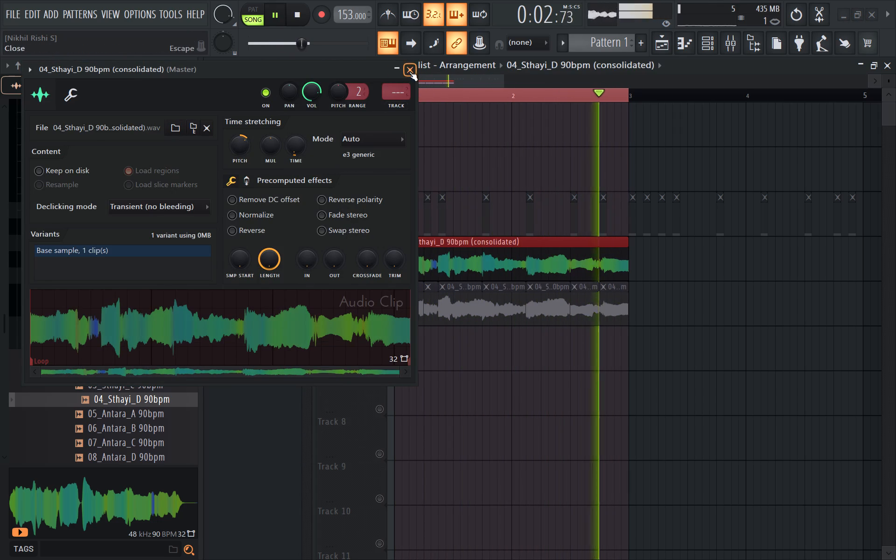
key("space")
key("space")
Lower the consolidated vocal clip's pitch shift slightly to about +200 cents and play it.
double_click(470, 250)
key("space")
left_click_drag(247, 141, 246, 148)
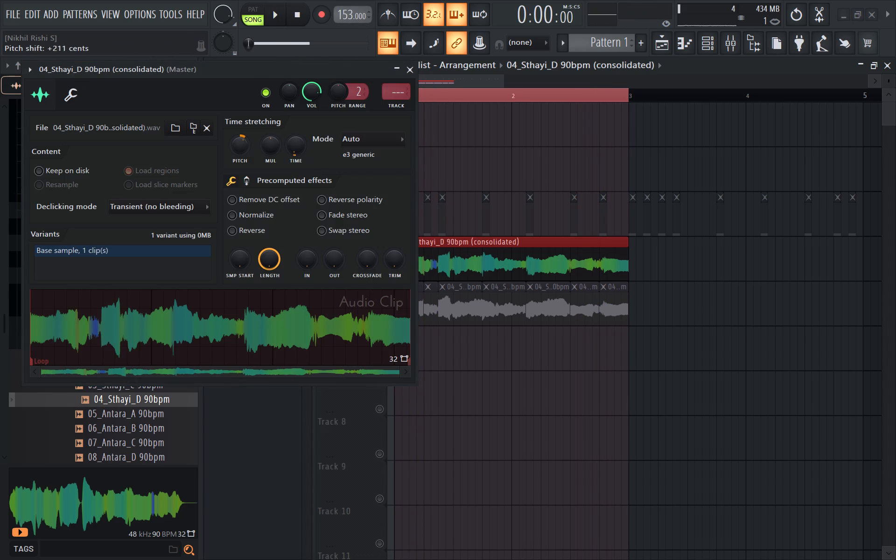
left_click_drag(246, 148, 245, 150)
key("space")
left_click(411, 65)
key("space")
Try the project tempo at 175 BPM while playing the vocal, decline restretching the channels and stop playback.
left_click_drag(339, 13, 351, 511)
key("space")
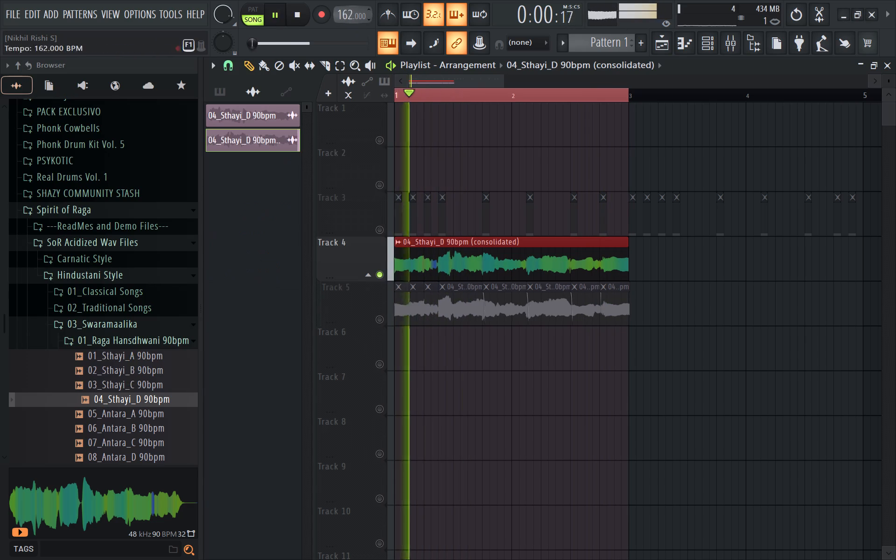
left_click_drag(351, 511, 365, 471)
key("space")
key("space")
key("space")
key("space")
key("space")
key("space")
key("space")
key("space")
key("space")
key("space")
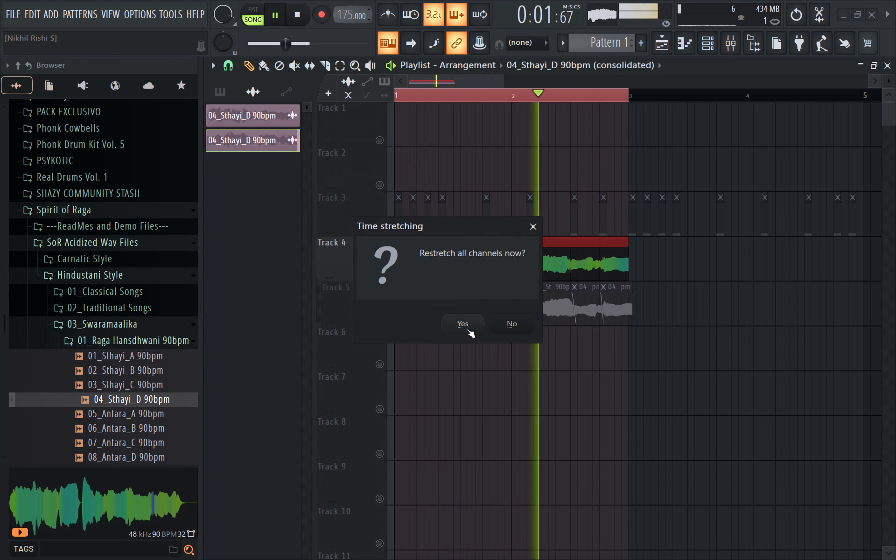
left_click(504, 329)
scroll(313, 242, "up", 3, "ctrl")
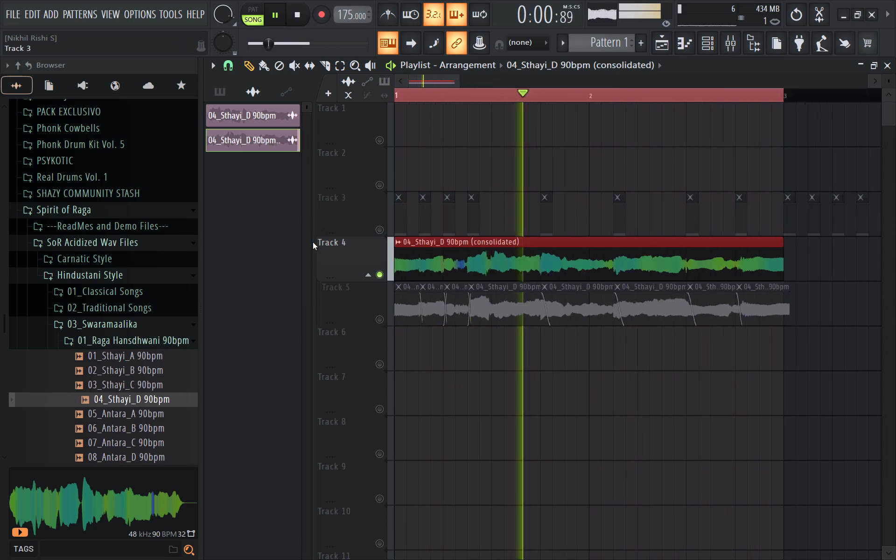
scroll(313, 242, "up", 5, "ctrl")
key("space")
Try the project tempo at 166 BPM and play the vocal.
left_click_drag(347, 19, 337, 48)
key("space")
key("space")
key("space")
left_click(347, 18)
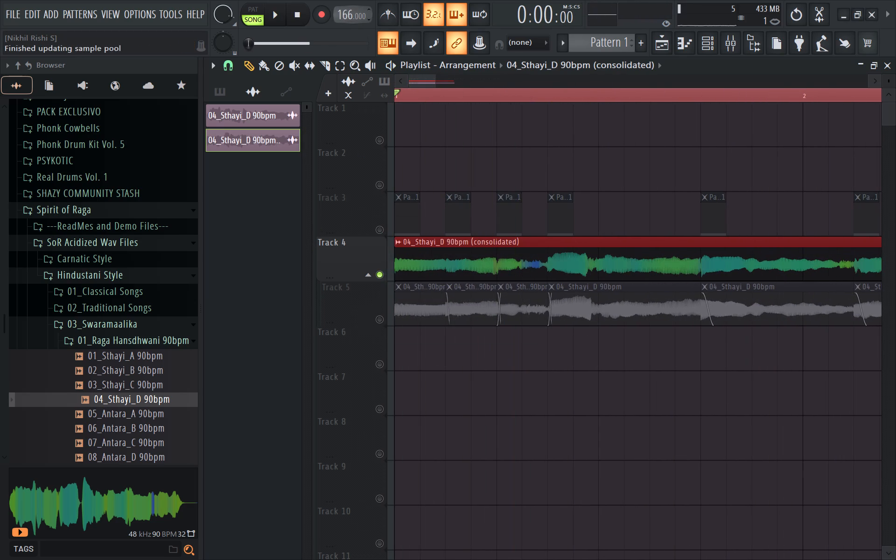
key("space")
Set the consolidated vocal clip's time-stretching mode to e3 generic.
double_click(444, 238)
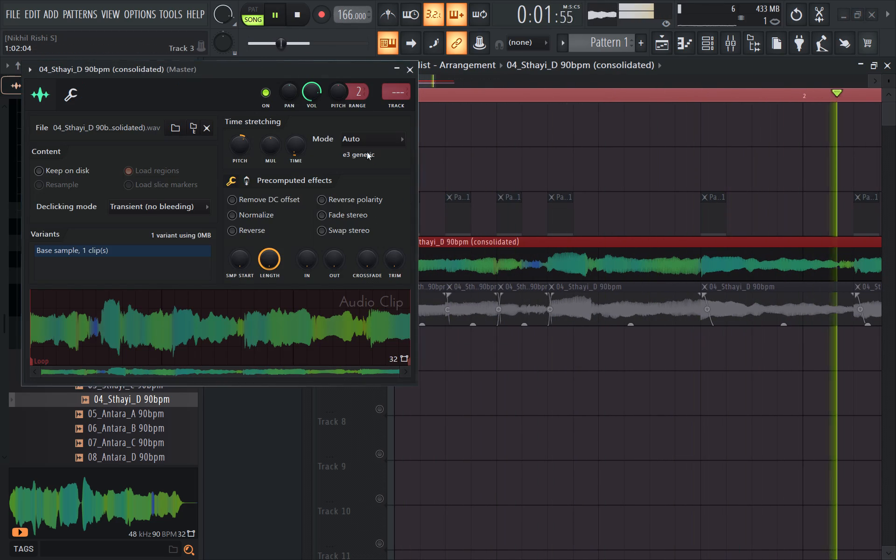
left_click(360, 134)
left_click(376, 207)
left_click(410, 71)
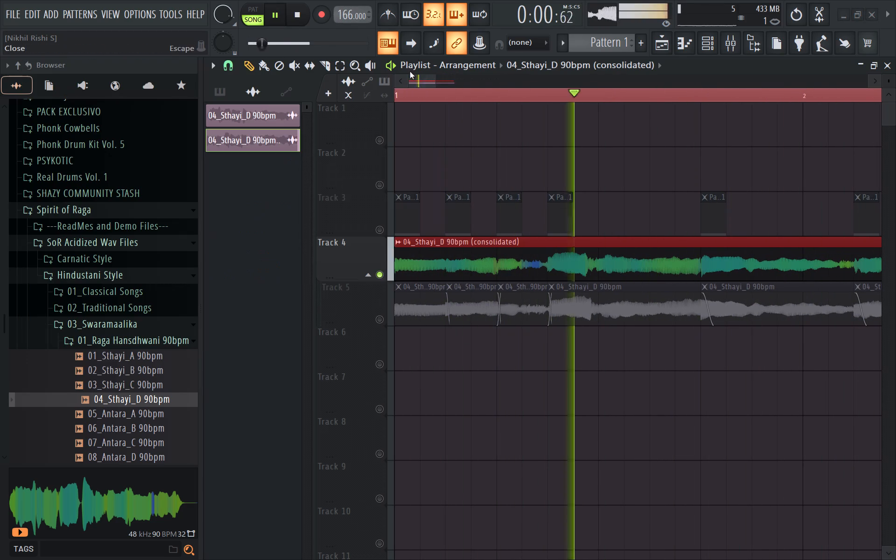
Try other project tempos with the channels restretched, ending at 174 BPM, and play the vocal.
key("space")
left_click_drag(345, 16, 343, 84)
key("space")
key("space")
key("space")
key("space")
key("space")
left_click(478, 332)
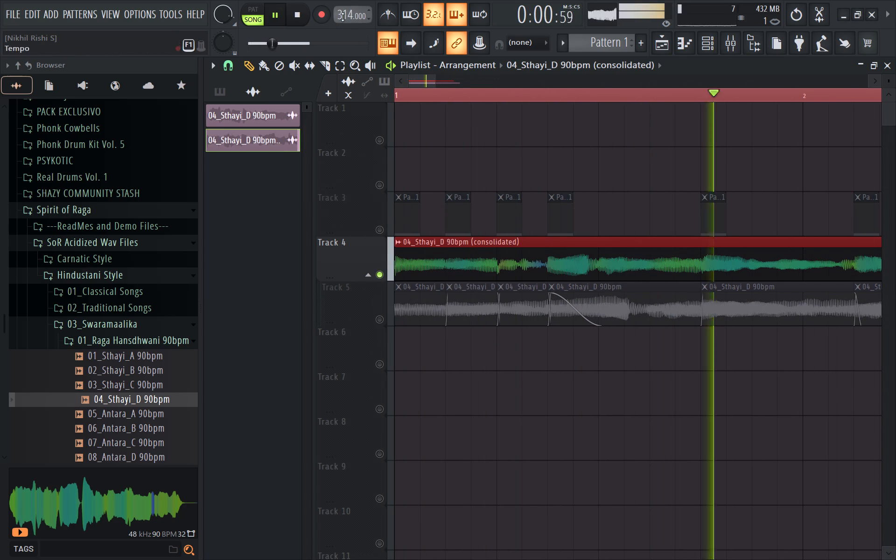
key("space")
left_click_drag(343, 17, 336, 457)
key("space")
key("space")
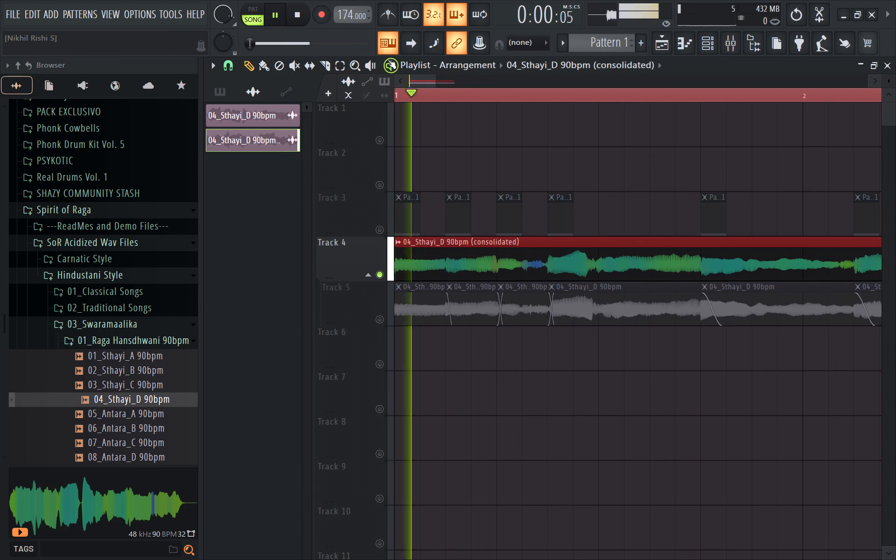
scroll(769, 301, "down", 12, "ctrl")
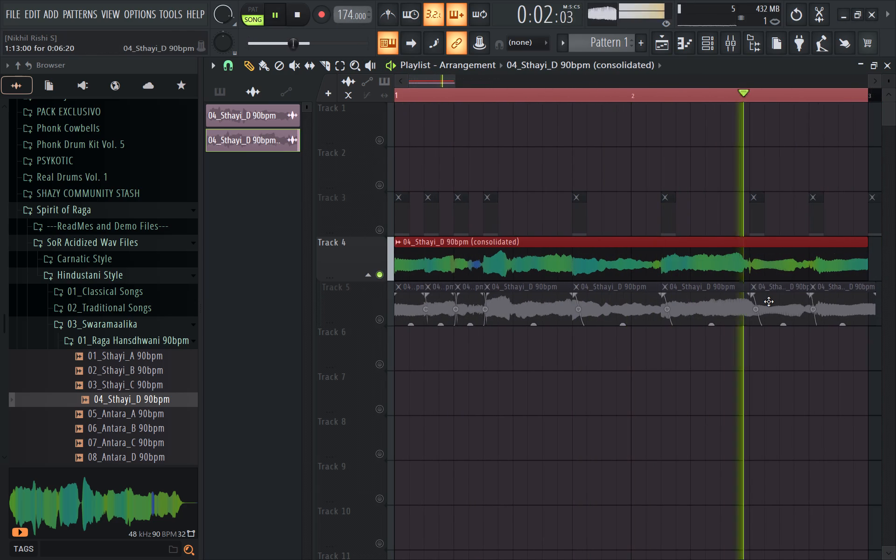
Set the project tempo to 172 BPM and restretch all channels.
left_click_drag(342, 19, 343, 33)
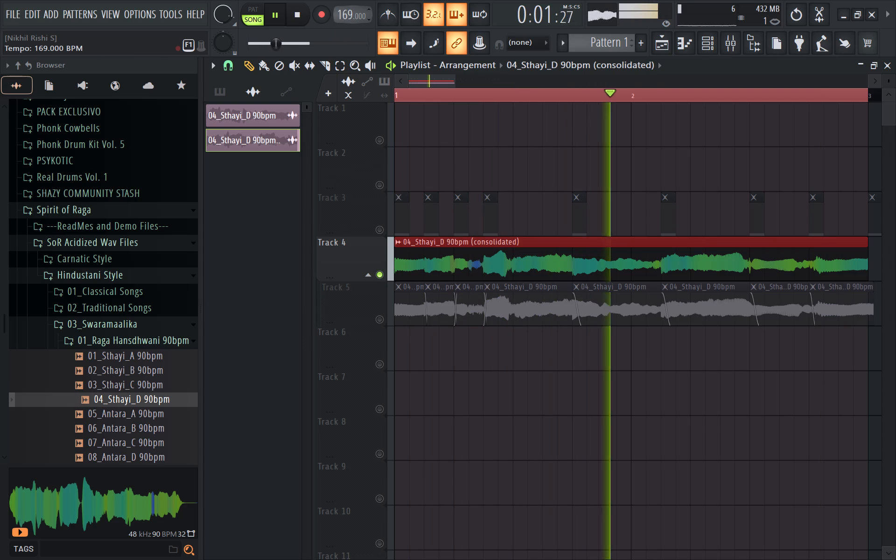
left_click_drag(343, 33, 357, 26)
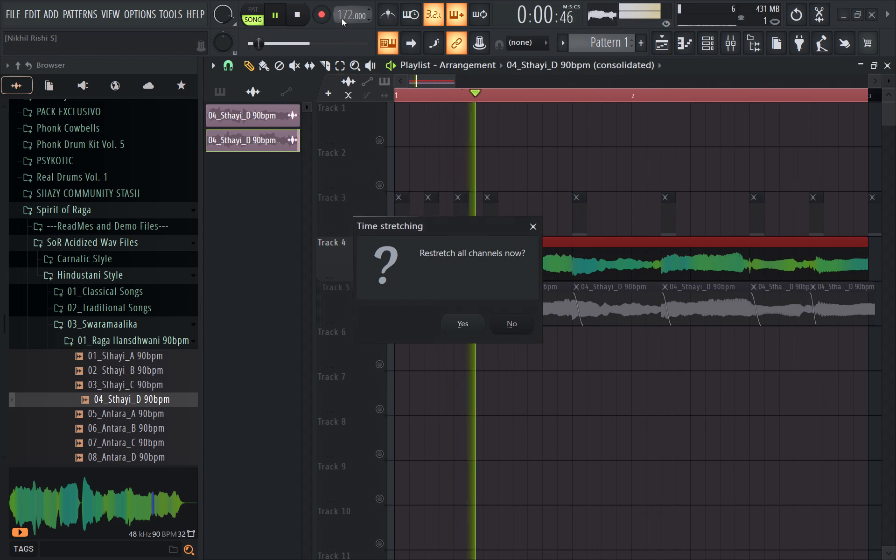
left_click(461, 332)
scroll(675, 361, "down", 6, "ctrl")
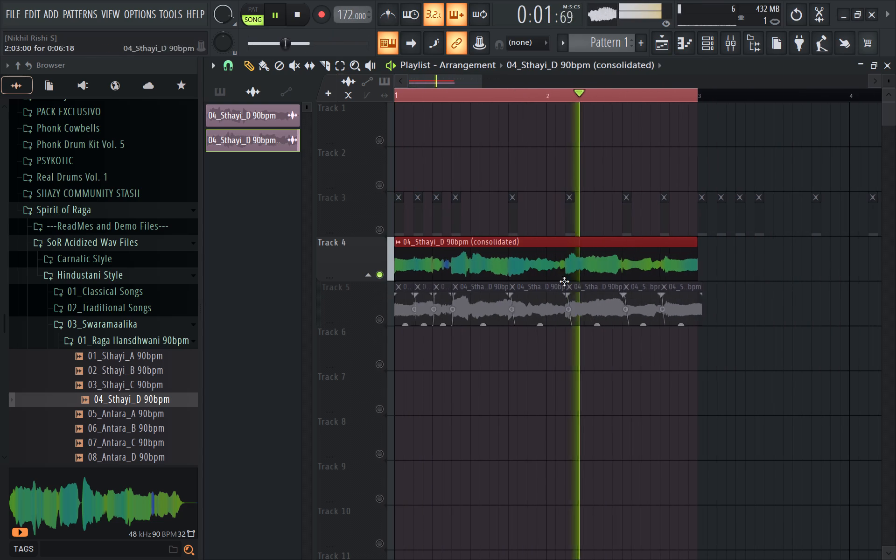
Check the consolidated clip's time-stretching settings, replay the vocal from the start and stop playback.
double_click(561, 272)
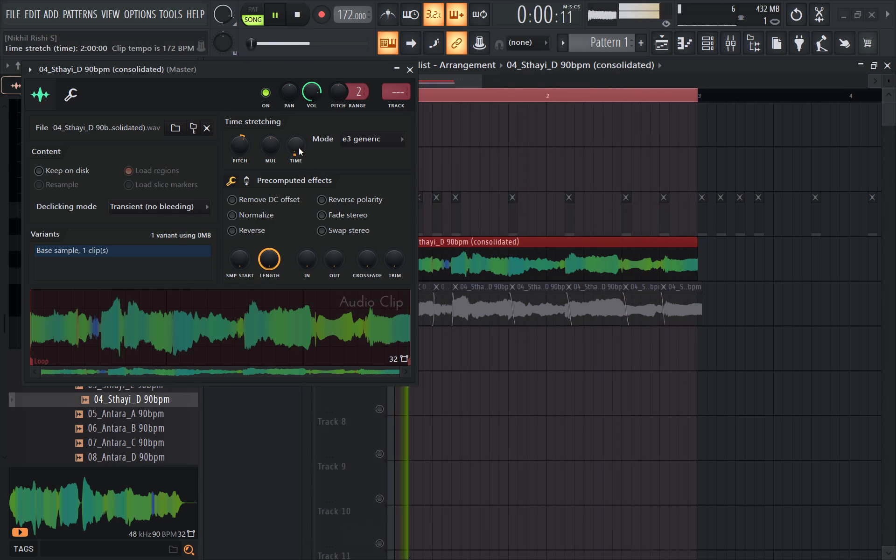
left_click(407, 65)
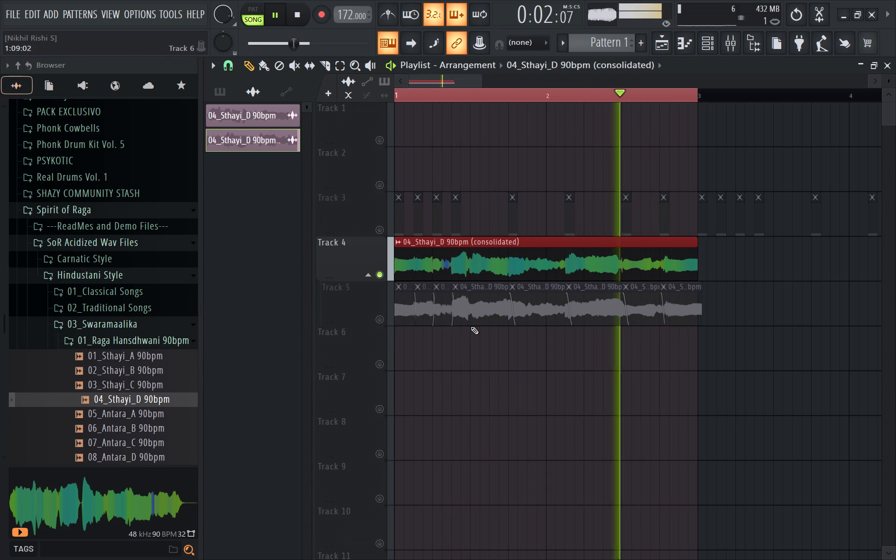
key("space")
key("space")
key("space")
key("space")
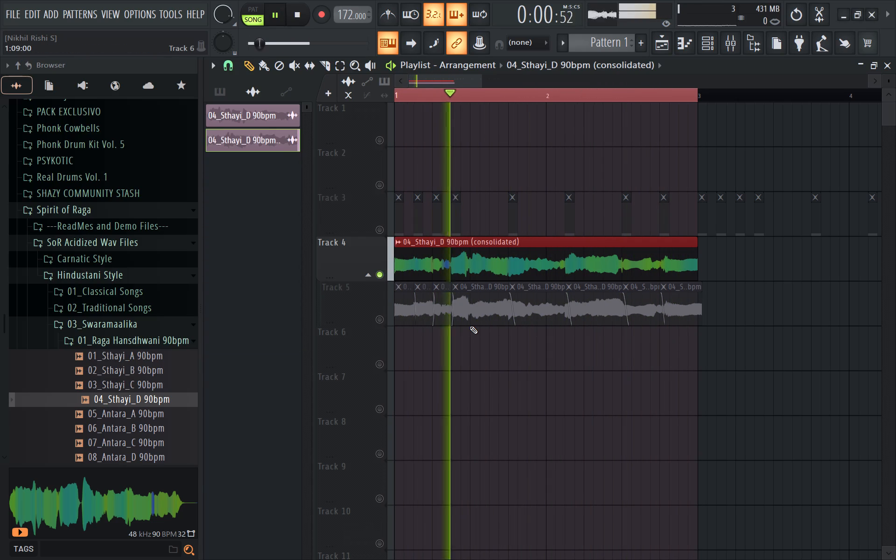
key("space")
Audition short sections of the consolidated vocal with a small loop selection moved from bar 1 into bar 2.
double_click(411, 97)
left_click_drag(413, 98, 426, 99, "ctrl+shift")
key("ctrl+shift+space")
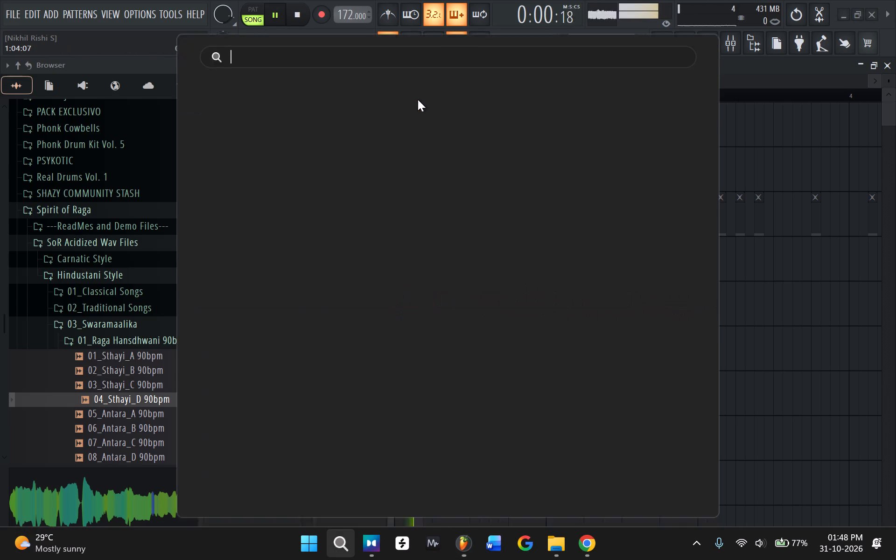
key("Escape")
left_click_drag(418, 99, 530, 108, "shift")
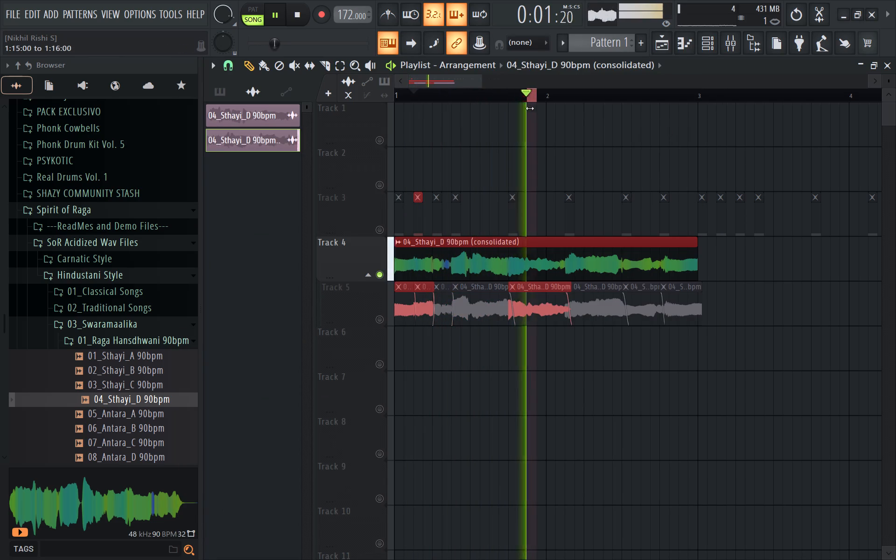
left_click_drag(530, 108, 578, 109, "shift")
key("space")
Audition the bar 2 part of the vocal with a five-step loop selection moved back and forth, then stop playback.
double_click(579, 95)
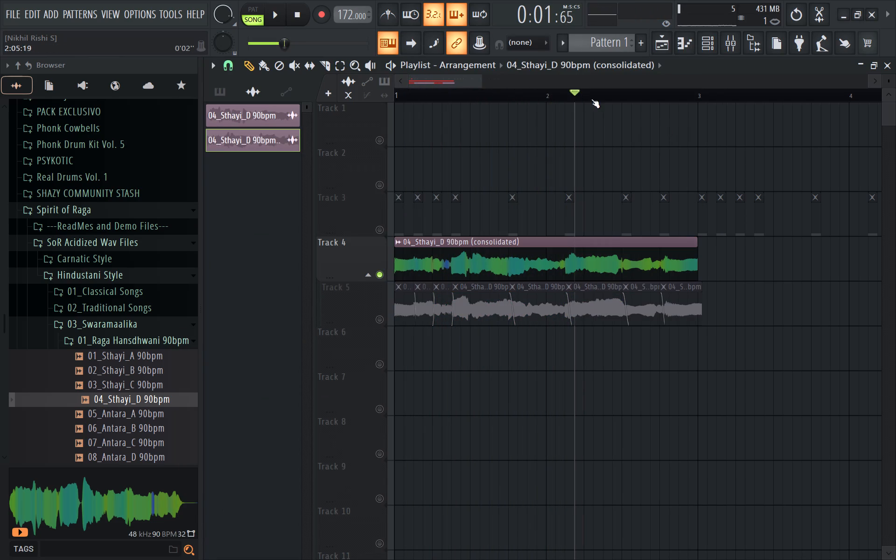
left_click_drag(592, 99, 641, 99, "ctrl+shift")
key("ctrl+shift+space")
left_click_drag(625, 100, 583, 98)
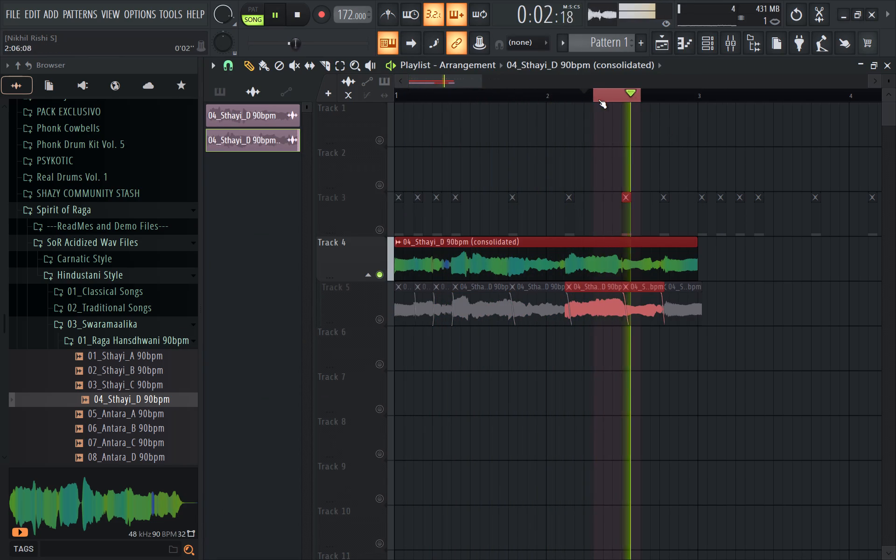
left_click_drag(603, 99, 600, 109, "shift")
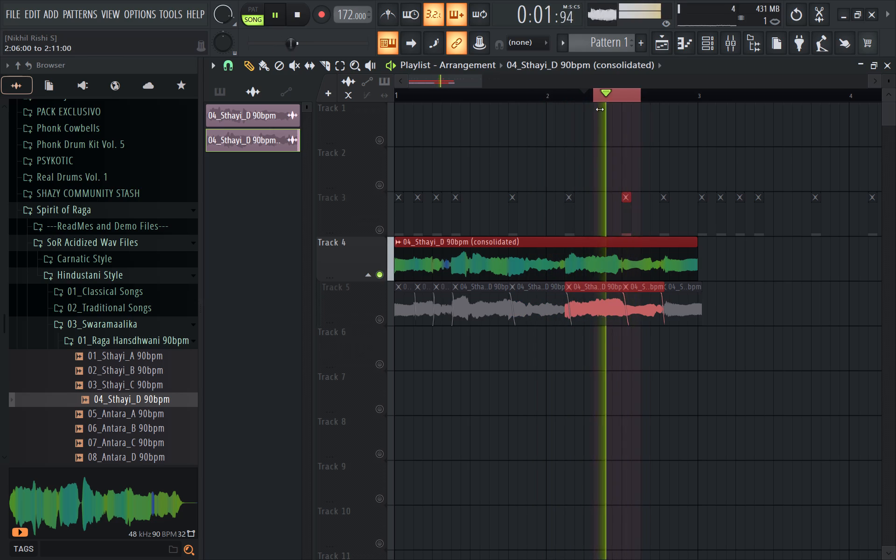
left_click_drag(600, 109, 631, 109, "shift")
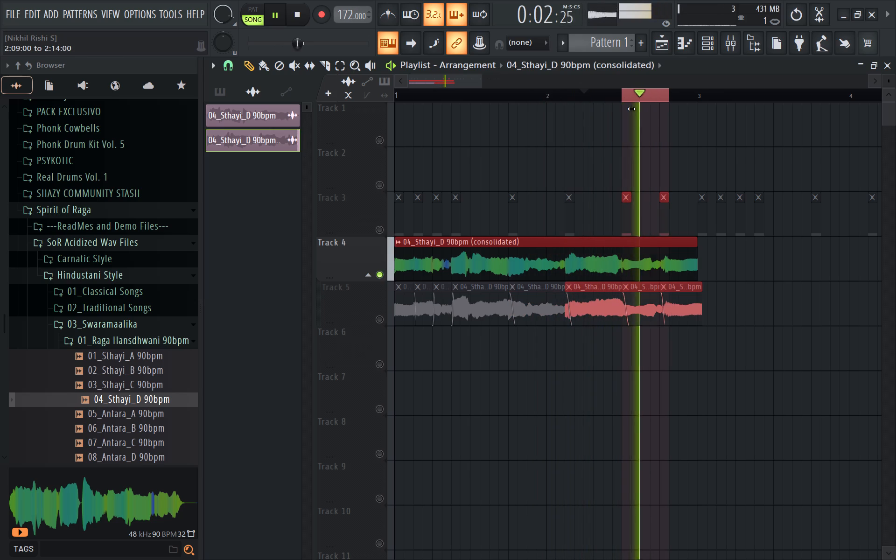
left_click_drag(631, 109, 616, 103, "shift")
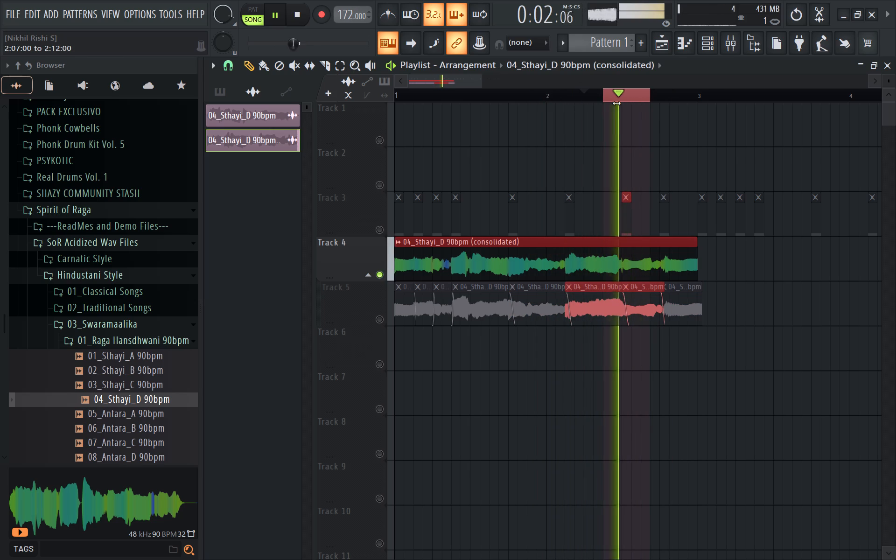
left_click_drag(616, 103, 606, 99, "shift")
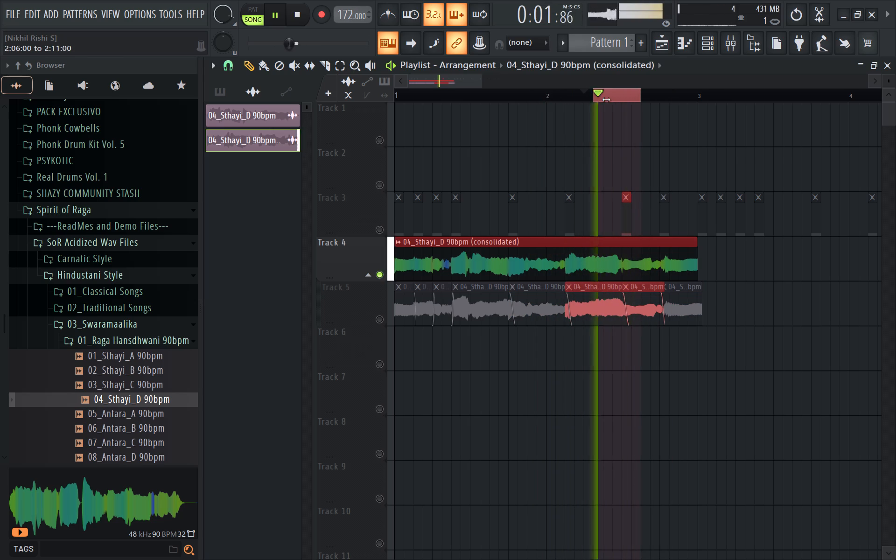
left_click_drag(606, 99, 570, 98, "shift")
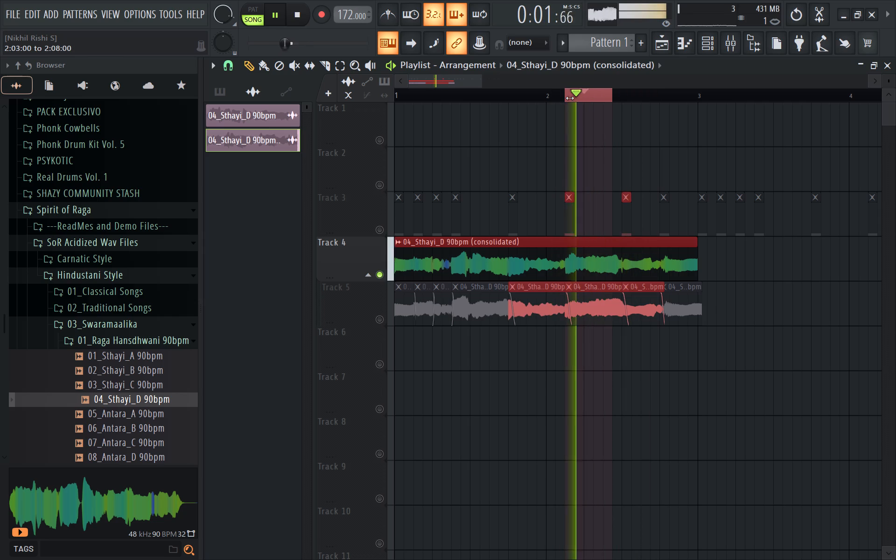
left_click_drag(570, 98, 594, 95, "shift")
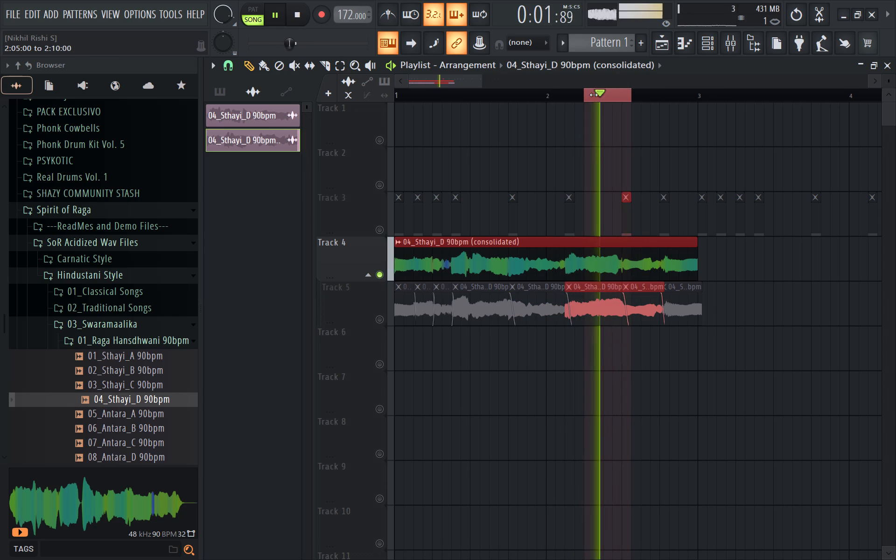
left_click_drag(594, 95, 578, 101, "shift")
key("space")
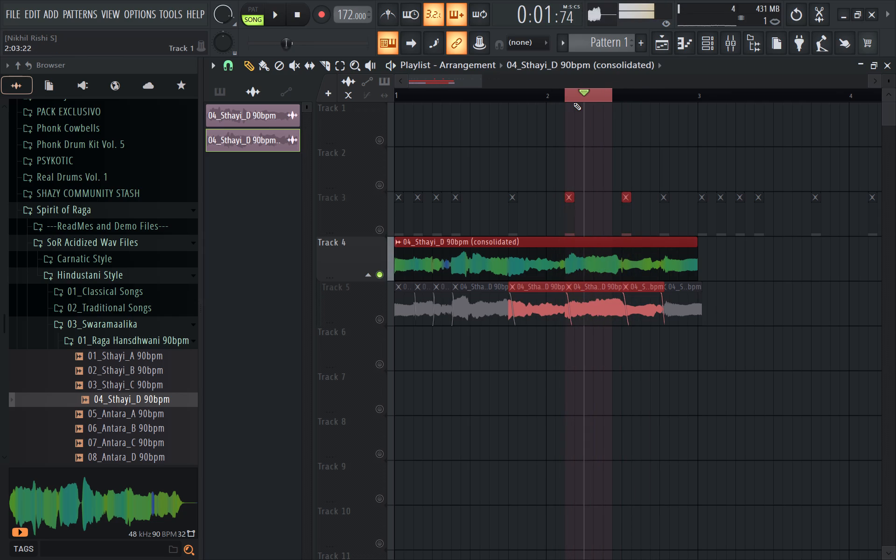
Audition the consolidated vocal with a ten-step loop selection moved back and forth between bar 2 and bar 1, then stop playback.
left_click(574, 103)
left_click(568, 98)
right_click(587, 109)
double_click(567, 97)
left_click_drag(567, 97, 625, 96, "ctrl+shift")
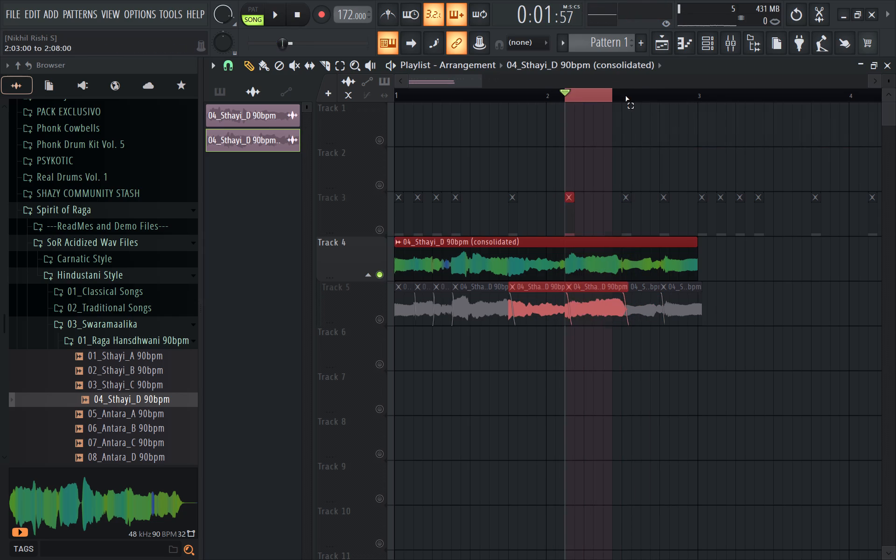
left_click_drag(625, 96, 656, 100, "ctrl+shift")
key("ctrl+shift+space")
left_click_drag(616, 94, 527, 99, "shift")
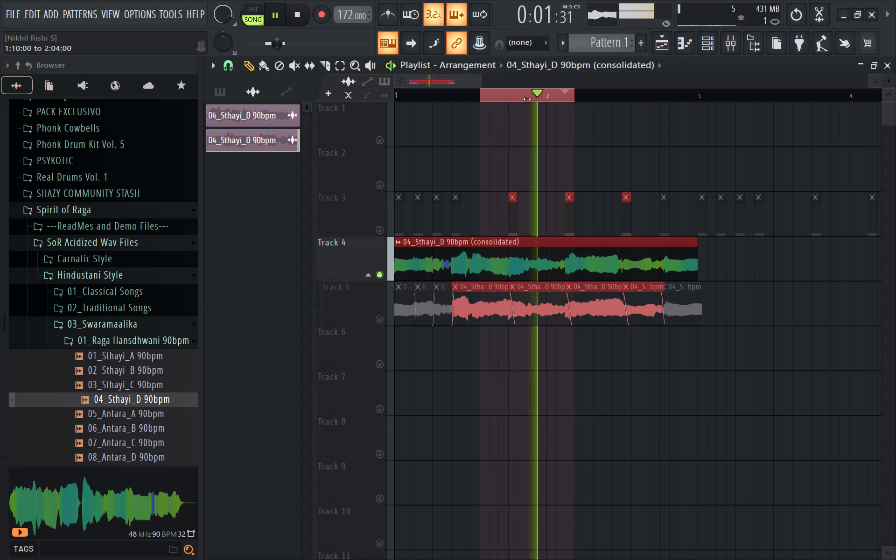
left_click_drag(527, 99, 416, 109, "shift")
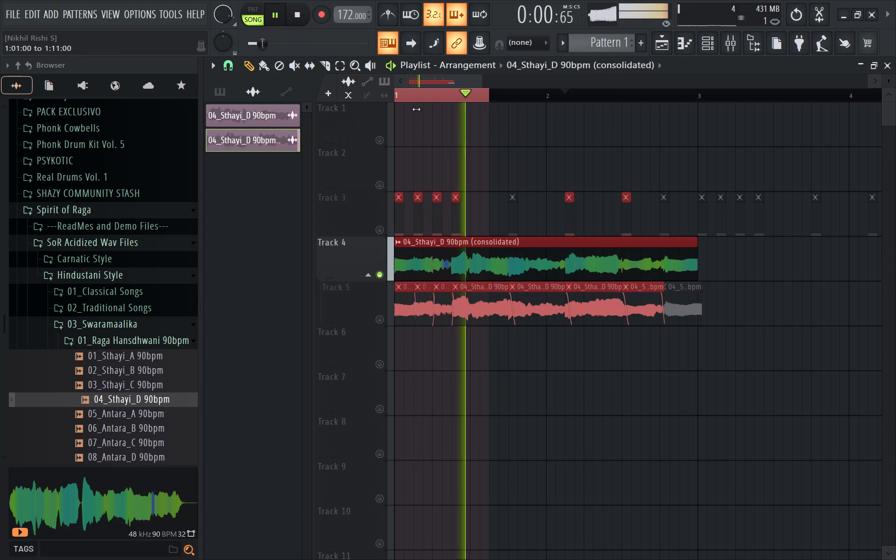
left_click_drag(416, 109, 499, 117, "shift")
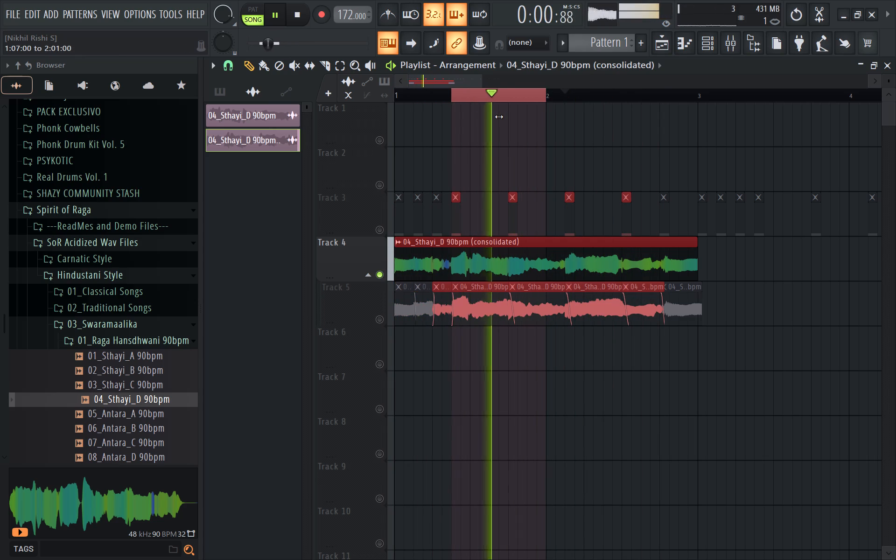
left_click_drag(499, 117, 490, 109, "shift")
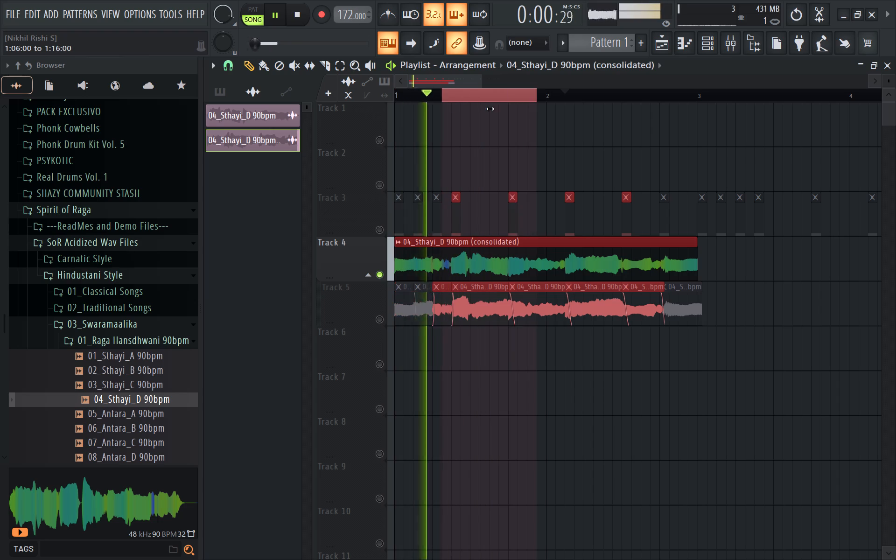
left_click_drag(490, 109, 399, 118, "shift")
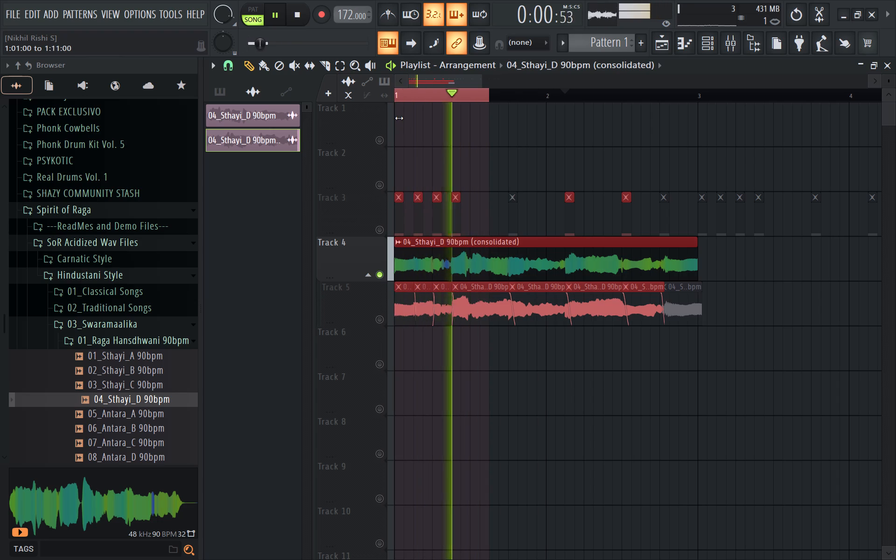
left_click_drag(399, 118, 329, 128, "shift")
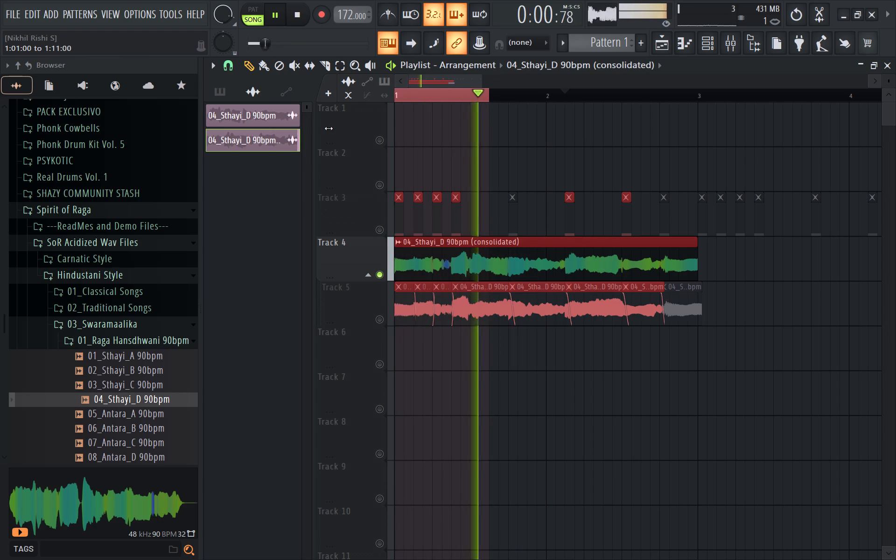
left_click_drag(329, 128, 497, 100, "shift")
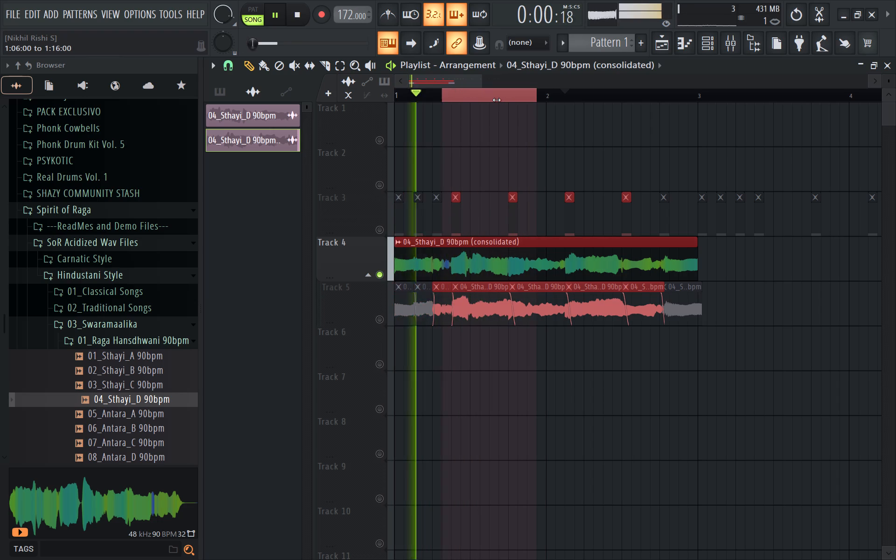
left_click_drag(497, 100, 391, 104, "shift")
key("space")
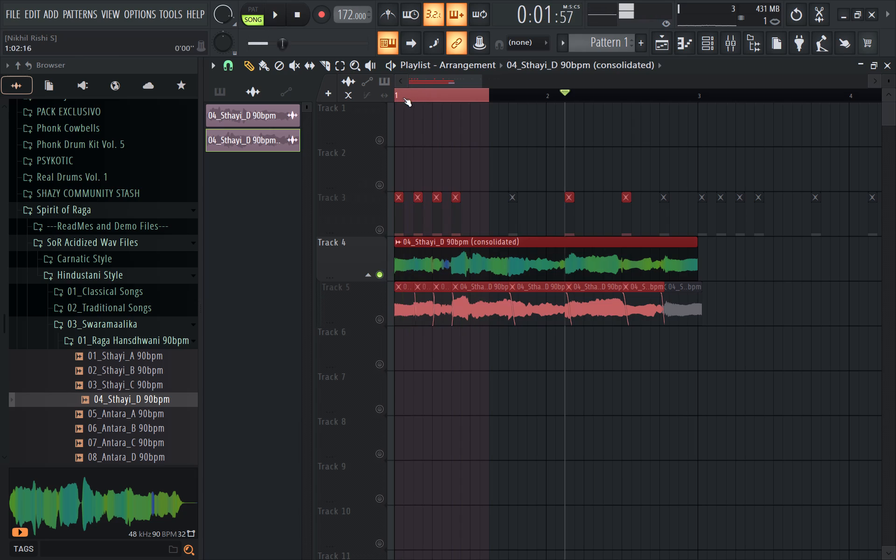
Clear the loop selection and play the consolidated vocal from the start.
double_click(402, 98)
left_click_drag(401, 98, 323, 109)
key("space")
Set the consolidated vocal clip's time-stretching pitch shift to +100 cents, replay it and close the clip settings.
double_click(460, 270)
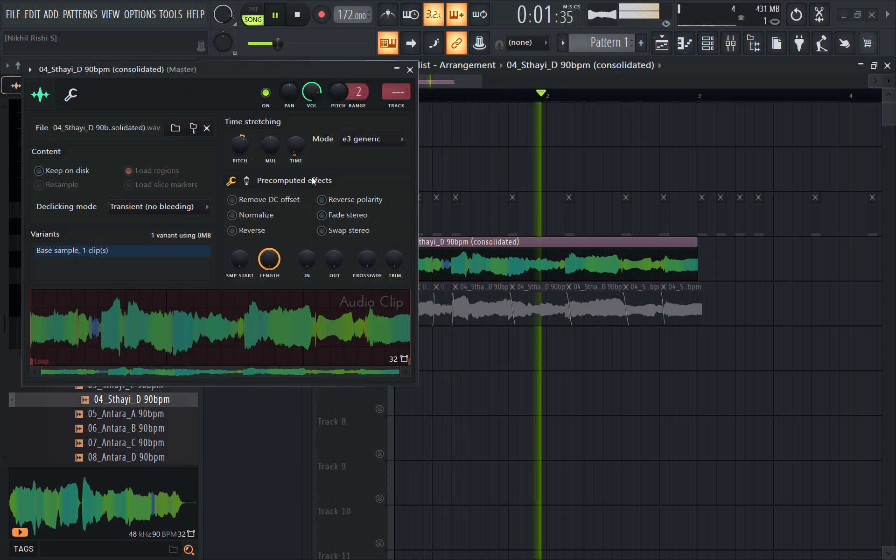
key("space")
left_click_drag(245, 149, 231, 158)
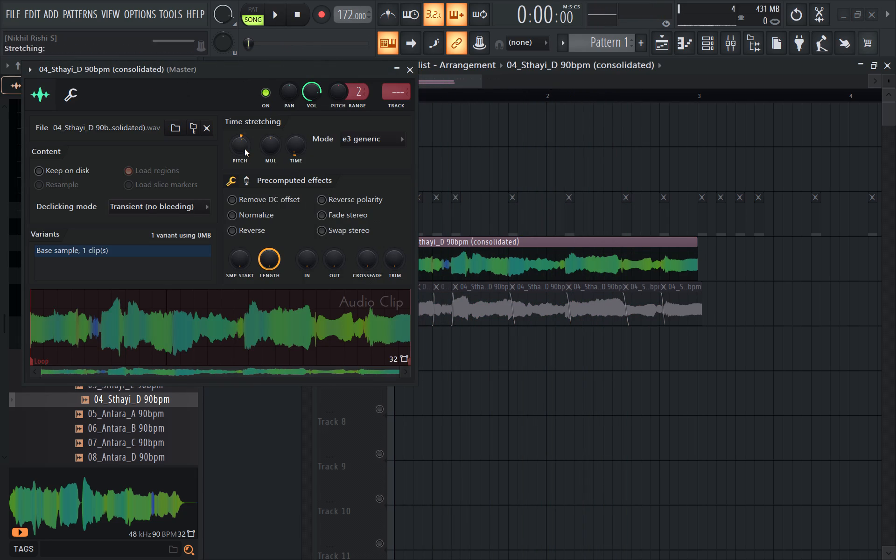
key("space")
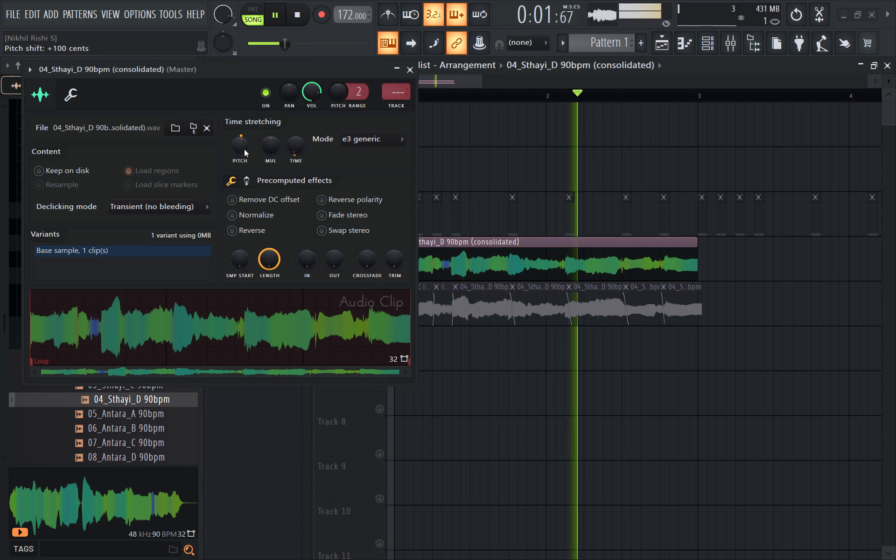
key("space")
key("space")
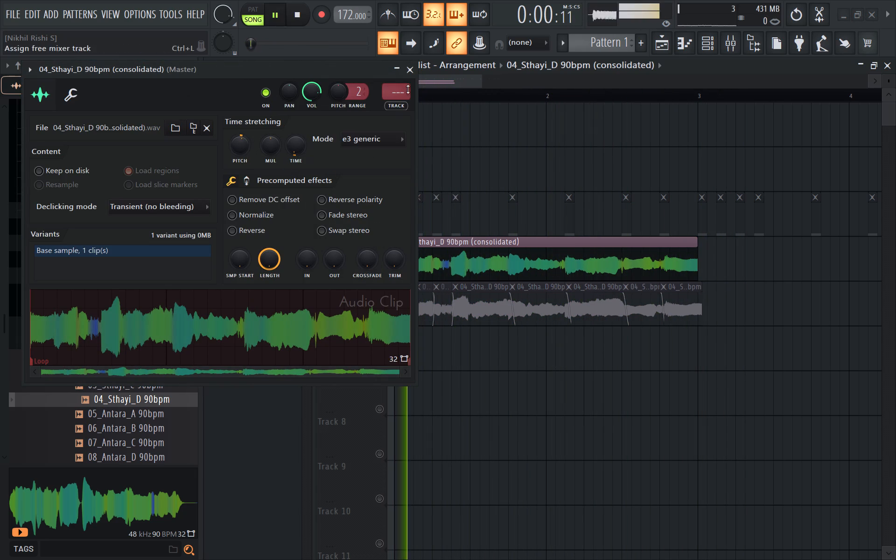
left_click(409, 63)
Loop the full two bars of the consolidated vocal and briefly check its clip settings.
left_click_drag(699, 94, 176, 167, "ctrl+shift")
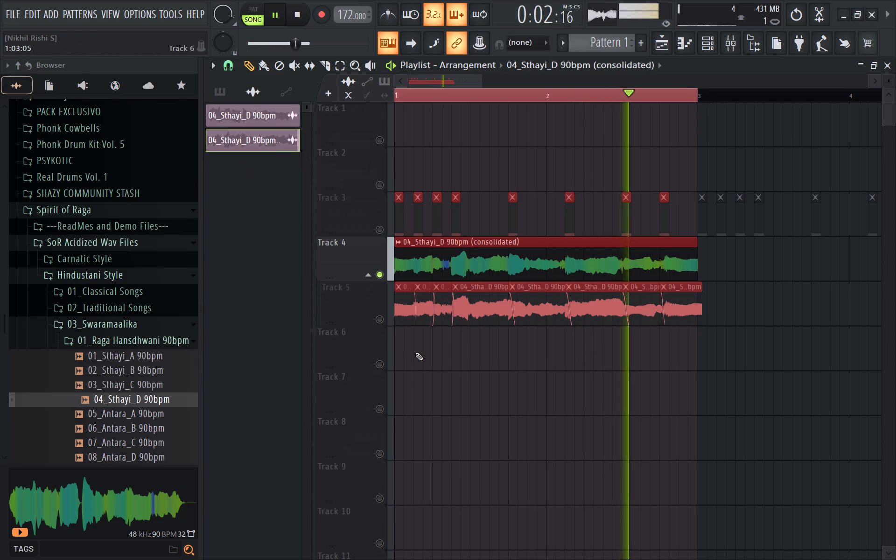
double_click(469, 262)
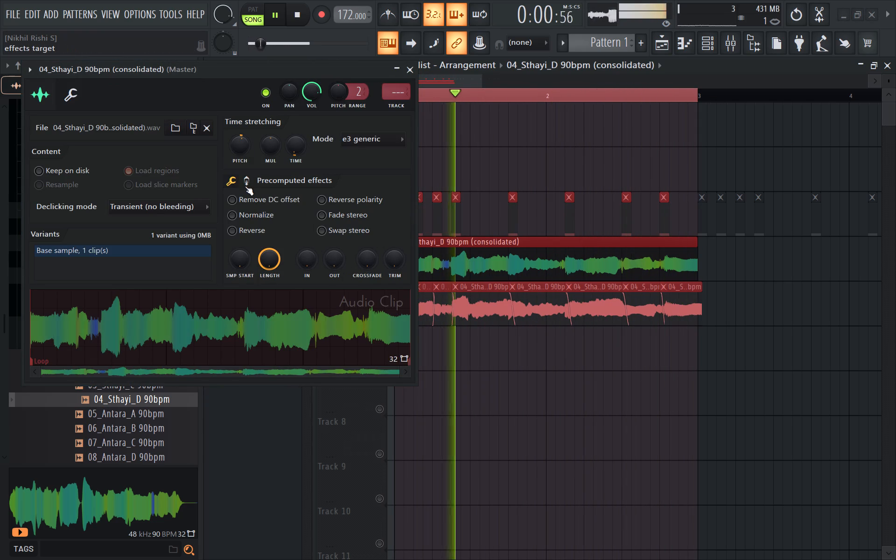
left_click(413, 73)
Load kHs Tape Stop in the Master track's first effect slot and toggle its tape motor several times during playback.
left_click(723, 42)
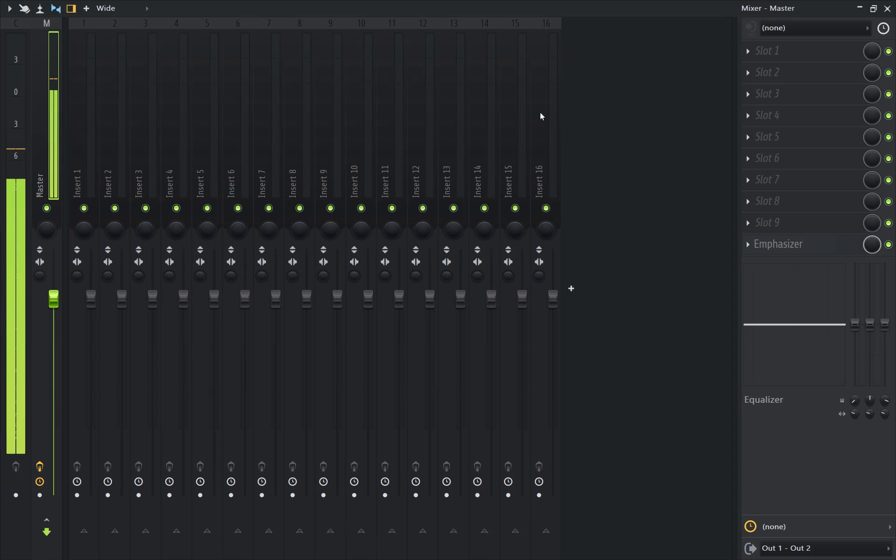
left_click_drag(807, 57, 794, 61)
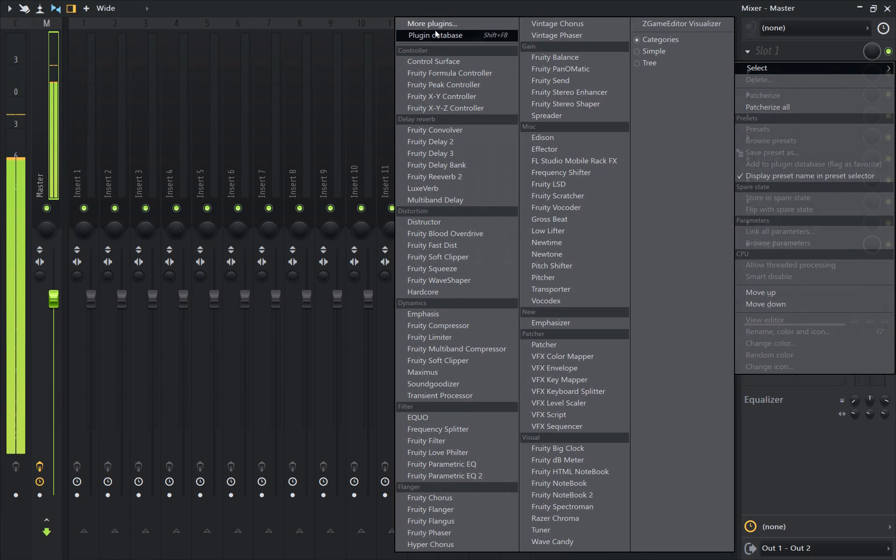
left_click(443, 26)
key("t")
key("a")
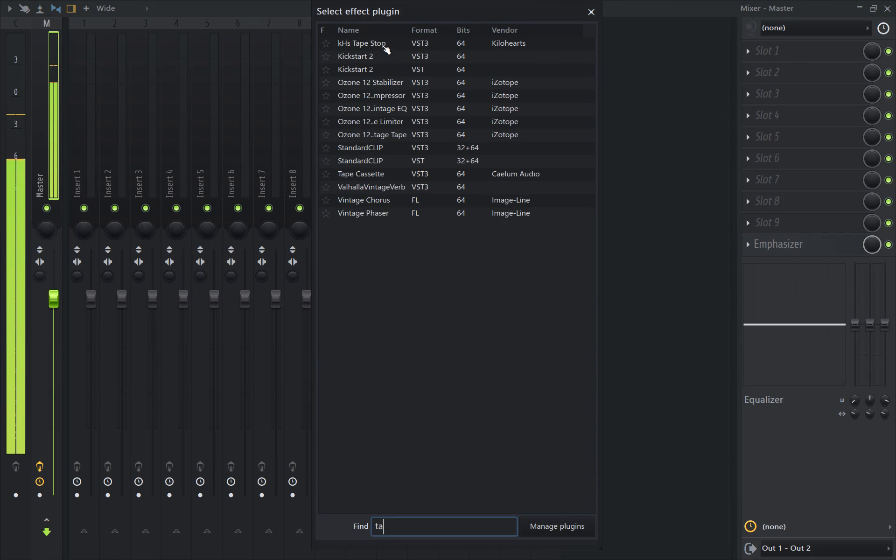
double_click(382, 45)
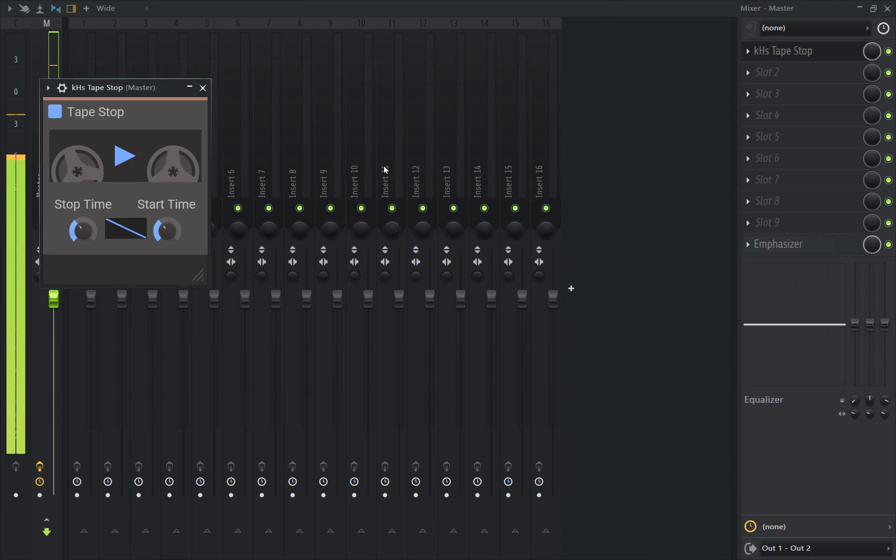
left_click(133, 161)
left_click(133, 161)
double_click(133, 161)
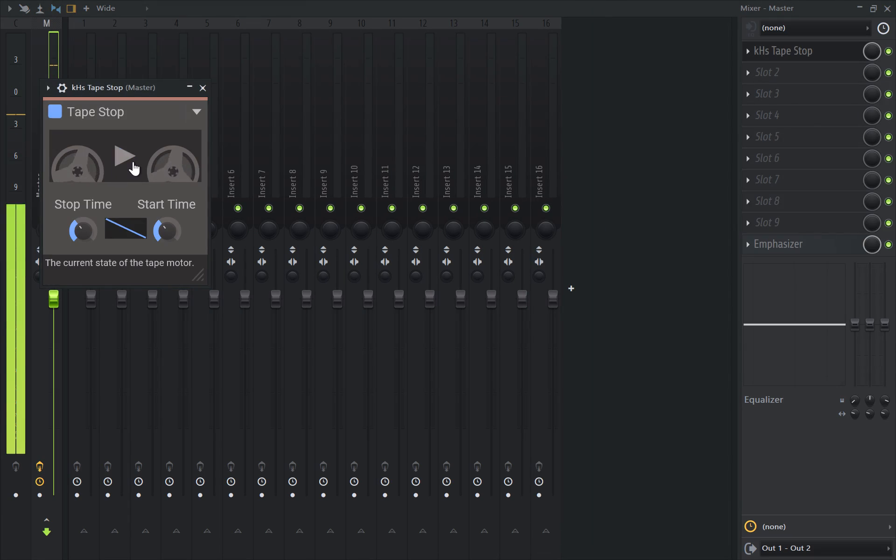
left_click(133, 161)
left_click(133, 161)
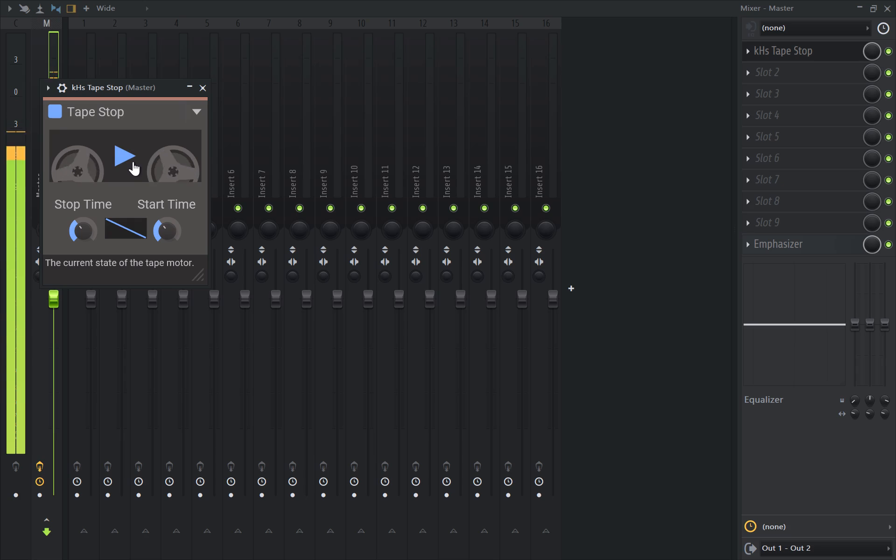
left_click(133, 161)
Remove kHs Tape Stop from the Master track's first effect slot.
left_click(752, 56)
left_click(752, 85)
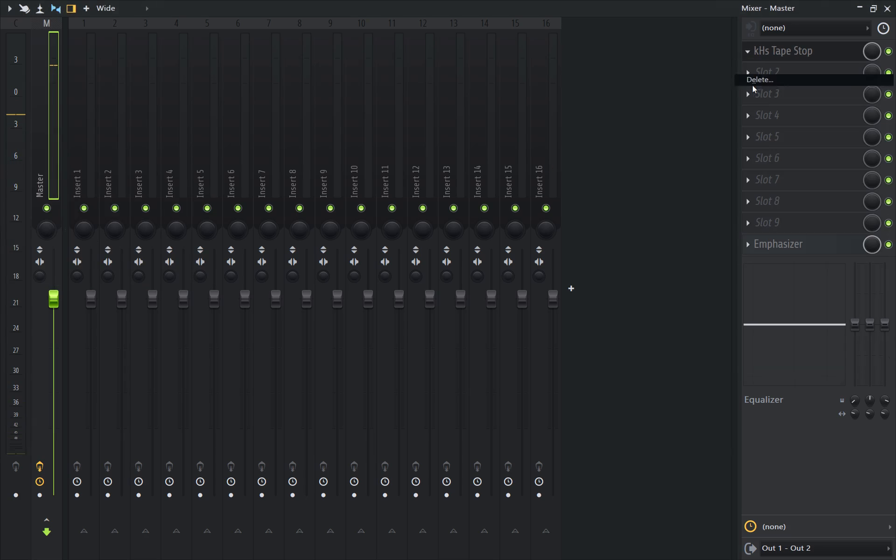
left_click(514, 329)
Load the Tape Cassette effect in the Master track's first slot and restart playback.
left_click(766, 45)
left_click(425, 25)
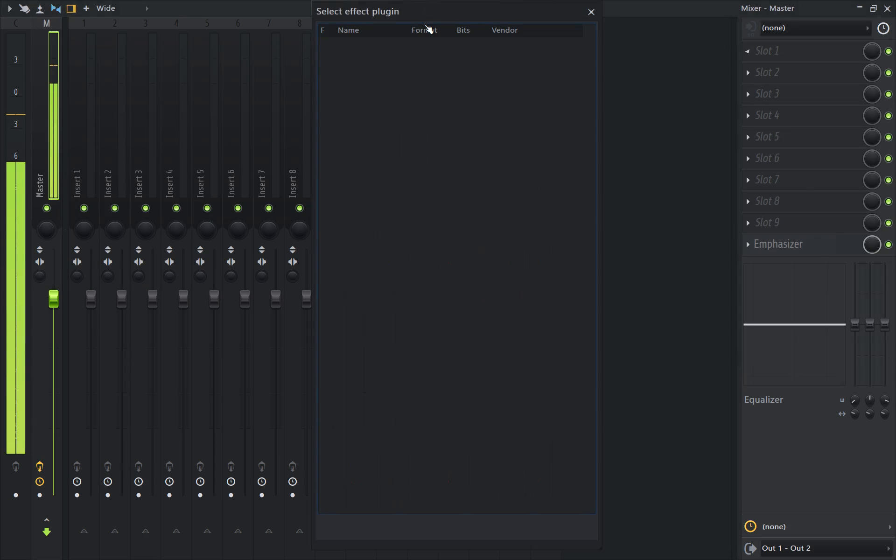
type("tap")
left_click(413, 74)
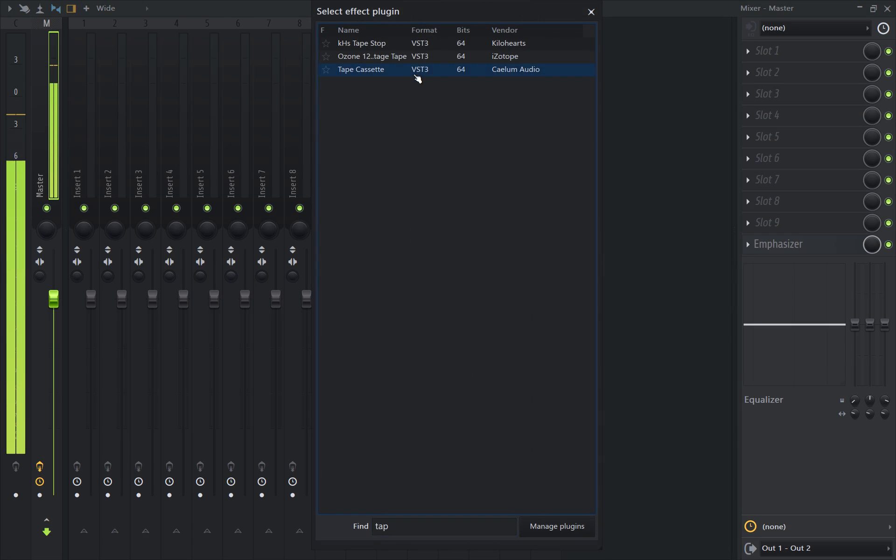
left_click(406, 63)
double_click(403, 79)
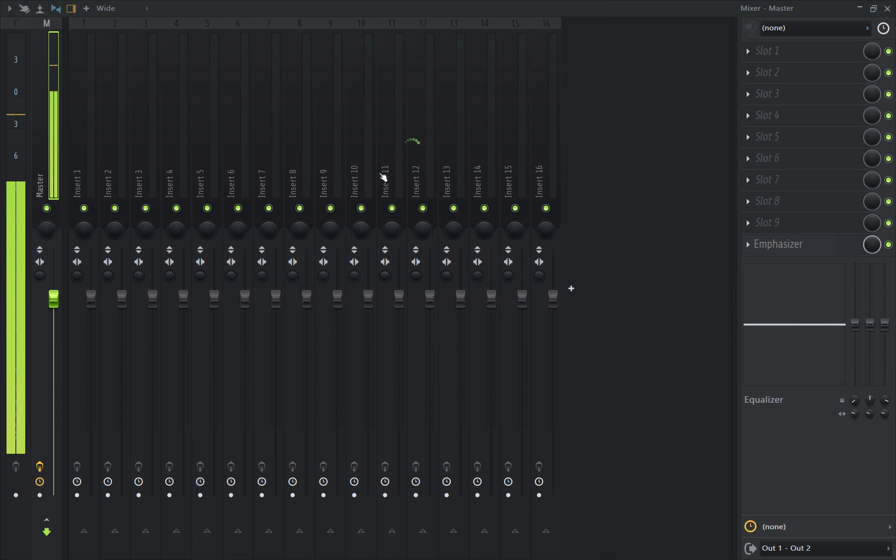
key("space")
key("space")
Set Tape Cassette's Low Pass to 22000 Hz and its Noise to -80 dB.
left_click_drag(145, 378, 186, 559)
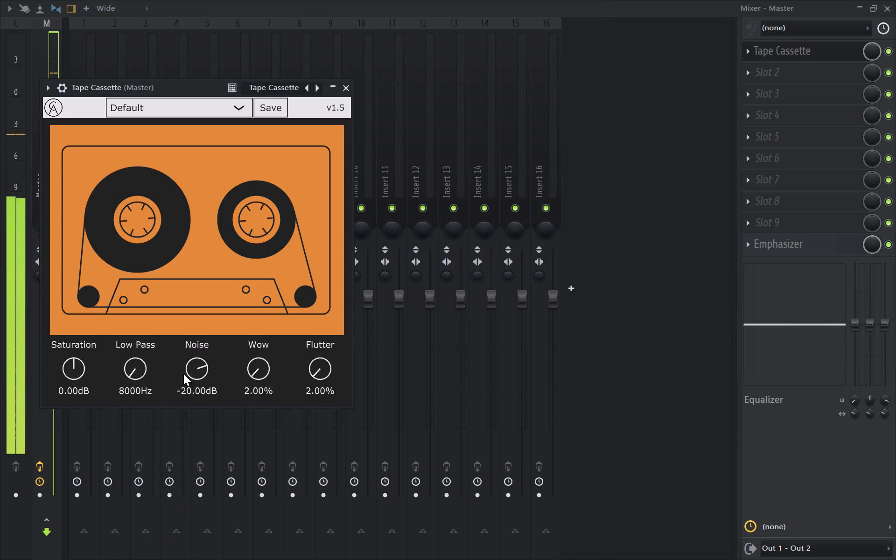
left_click_drag(146, 373, 380, 0)
left_click_drag(204, 370, 117, 559)
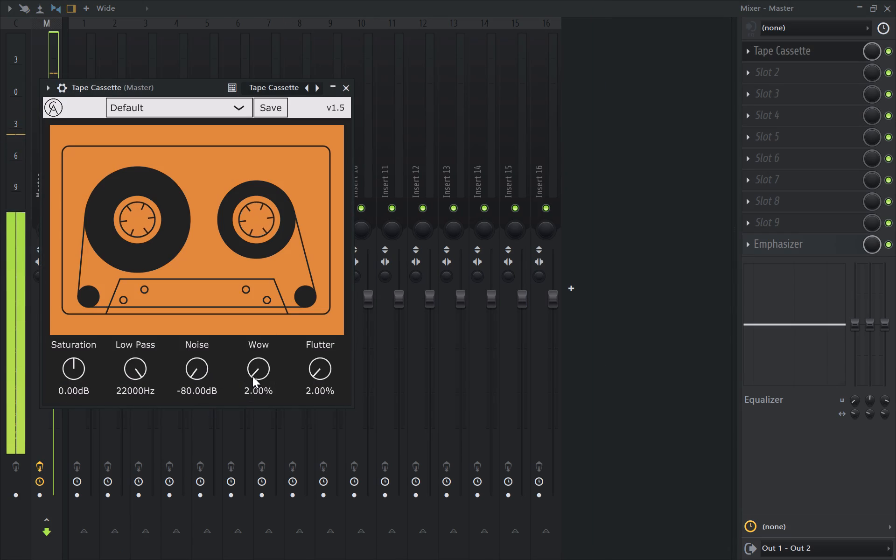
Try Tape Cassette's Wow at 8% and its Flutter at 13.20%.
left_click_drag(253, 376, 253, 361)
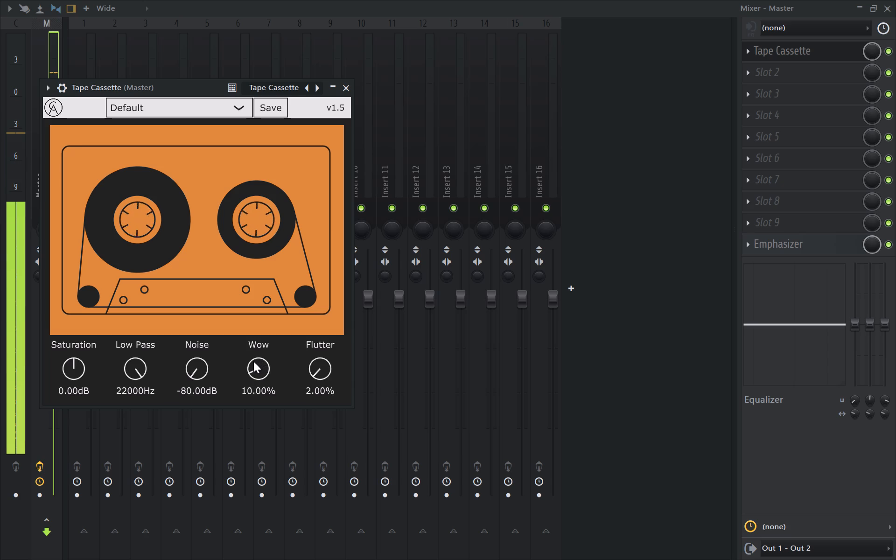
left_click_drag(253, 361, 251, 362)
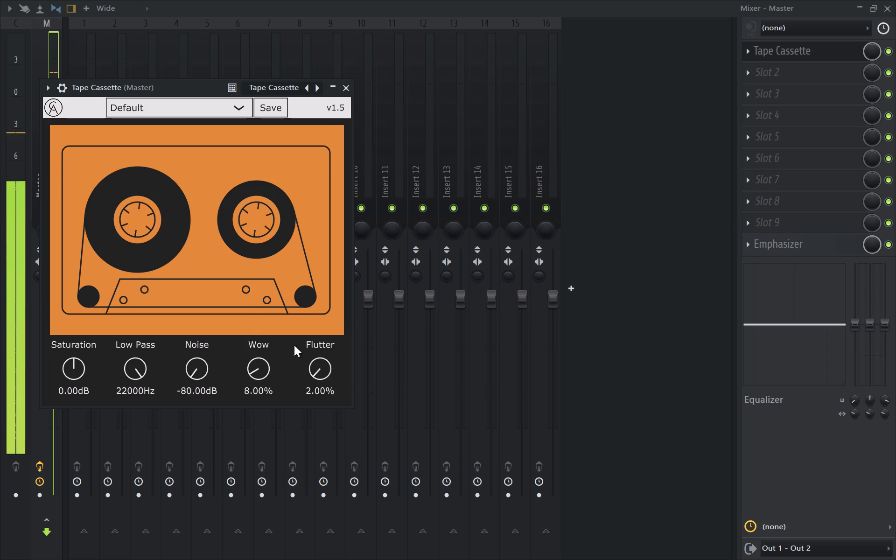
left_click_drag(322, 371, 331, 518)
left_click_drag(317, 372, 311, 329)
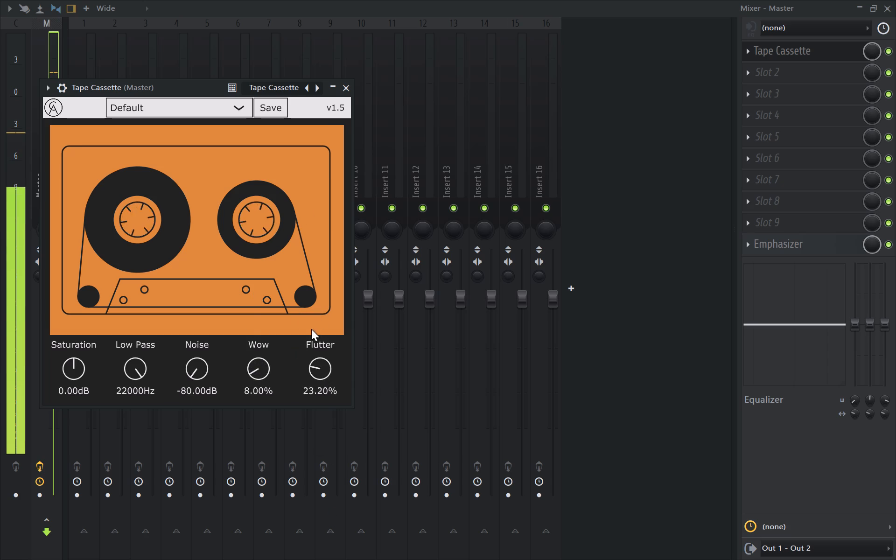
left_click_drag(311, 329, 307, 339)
Close the mixer, try Tape Cassette's Flutter at 100%, then set it to 0%.
left_click(886, 6)
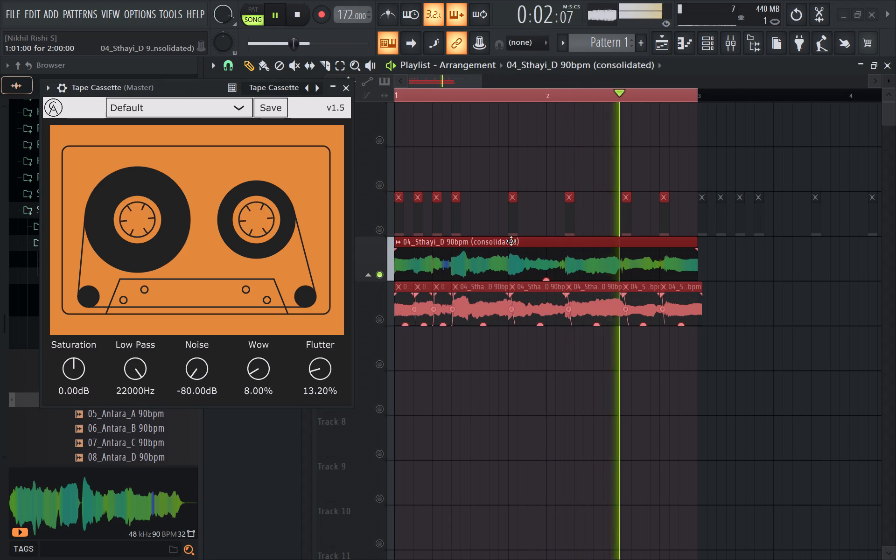
left_click_drag(321, 369, 382, 210)
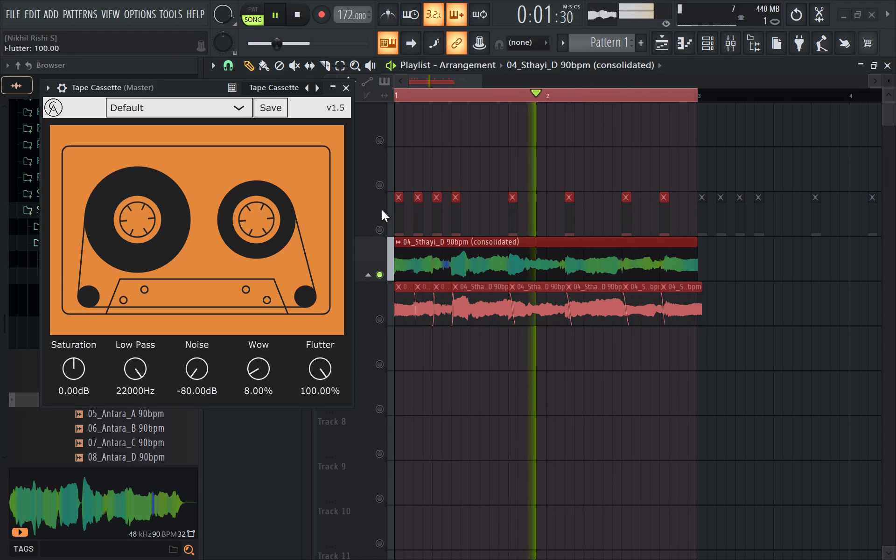
left_click_drag(382, 210, 338, 459)
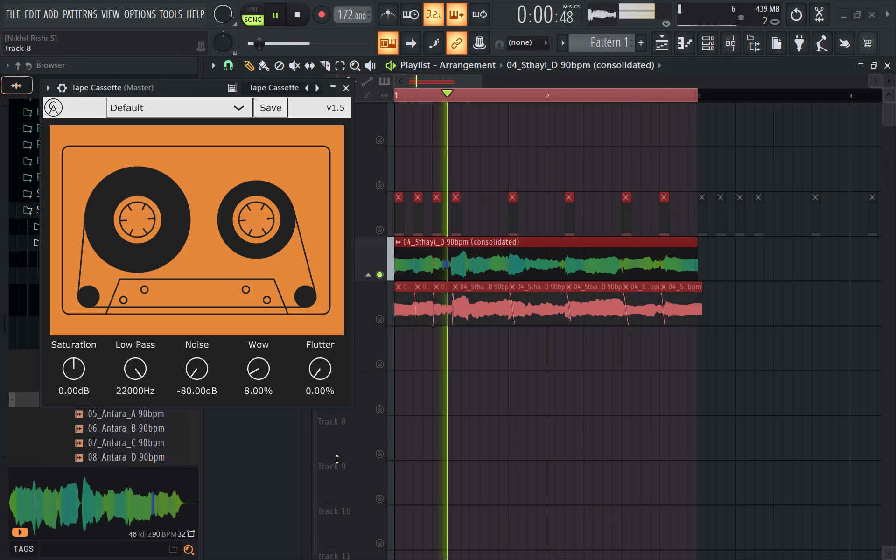
Set Tape Cassette's Wow to 8.80%.
left_click(259, 375)
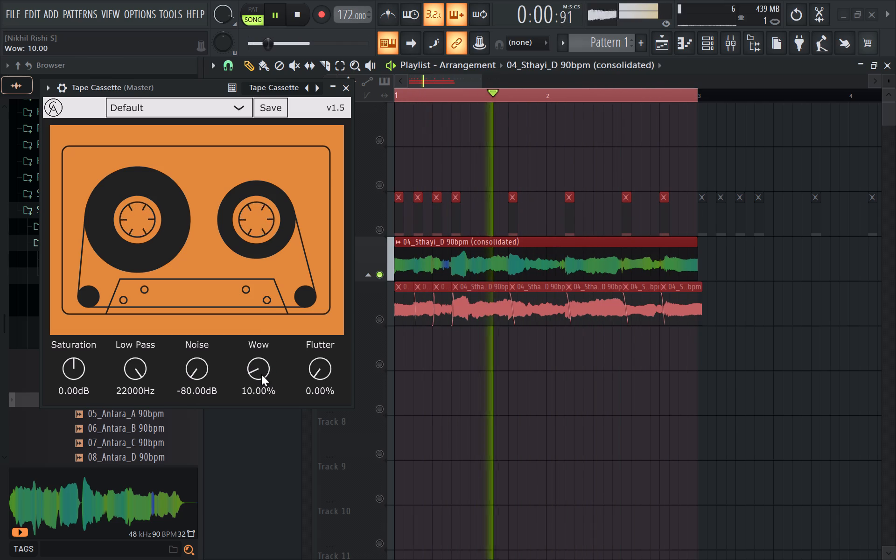
left_click(249, 370)
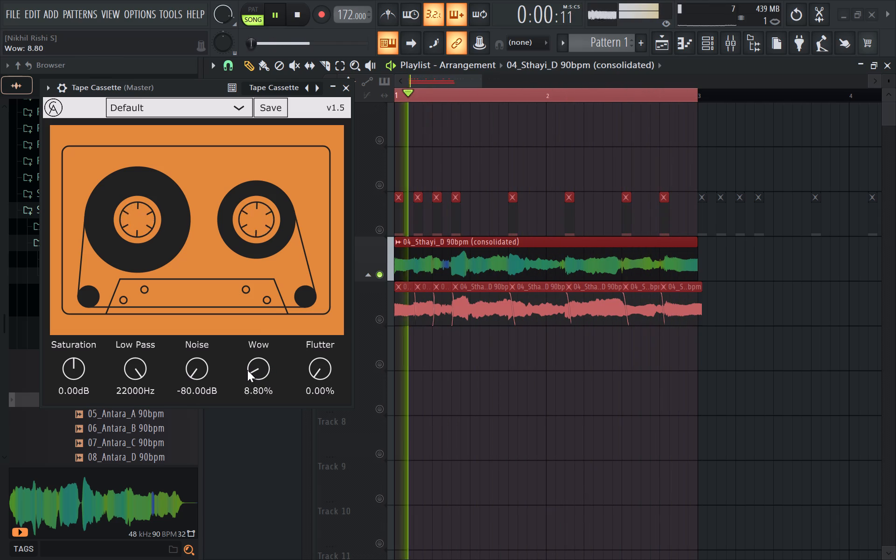
Close Tape Cassette and load Auto-Key into slot 3 of the Master mixer track.
left_click(346, 88)
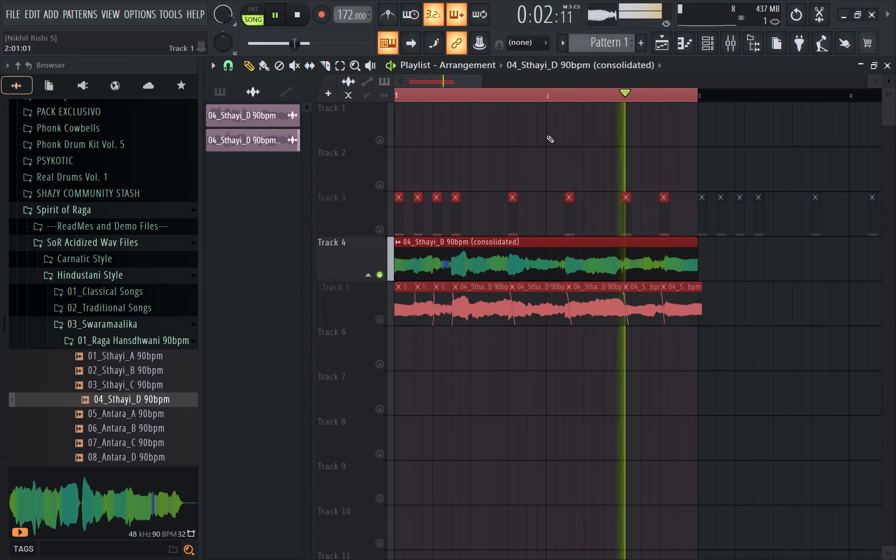
left_click(734, 43)
left_click(814, 60)
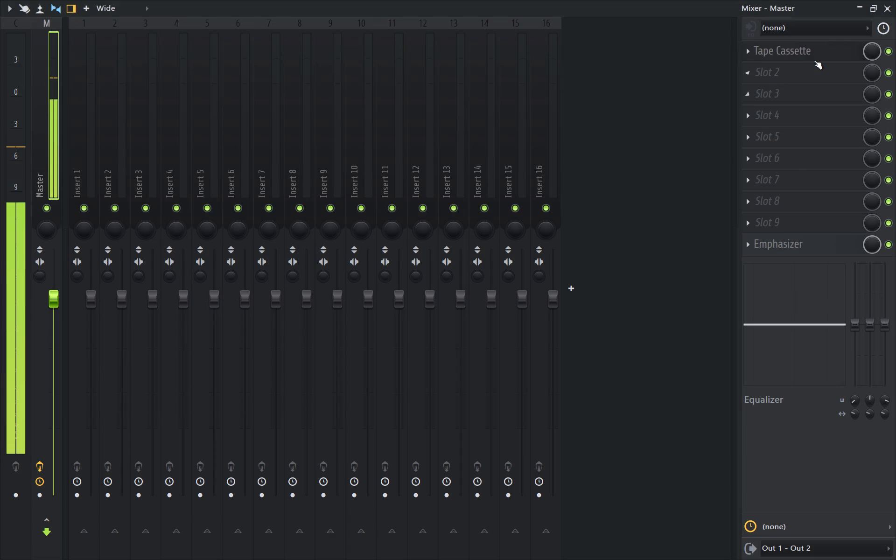
left_click(778, 84)
left_click(470, 20)
type("aut")
double_click(383, 61)
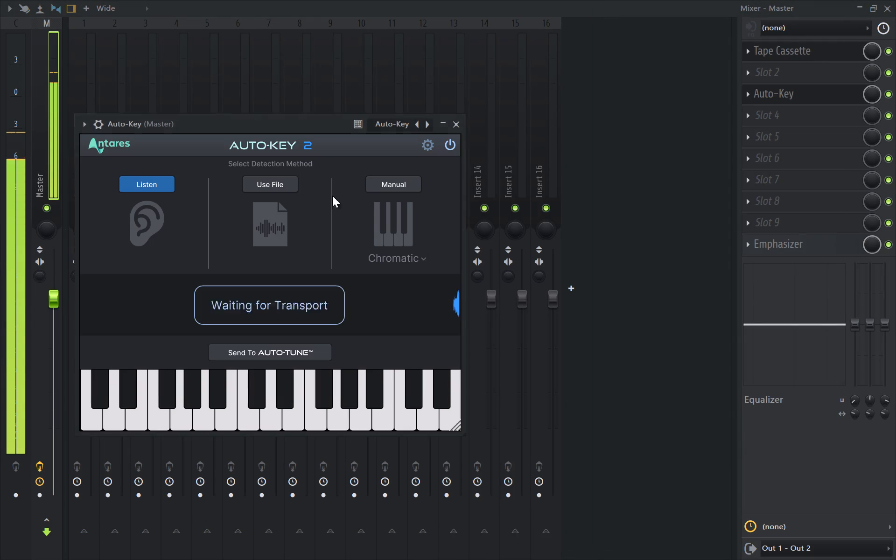
Play the loop and run Auto-Key's Listen detection to analyse the vocal's key.
key("space")
left_click_drag(284, 122, 298, 116)
key("space")
left_click(287, 309)
left_click(174, 182)
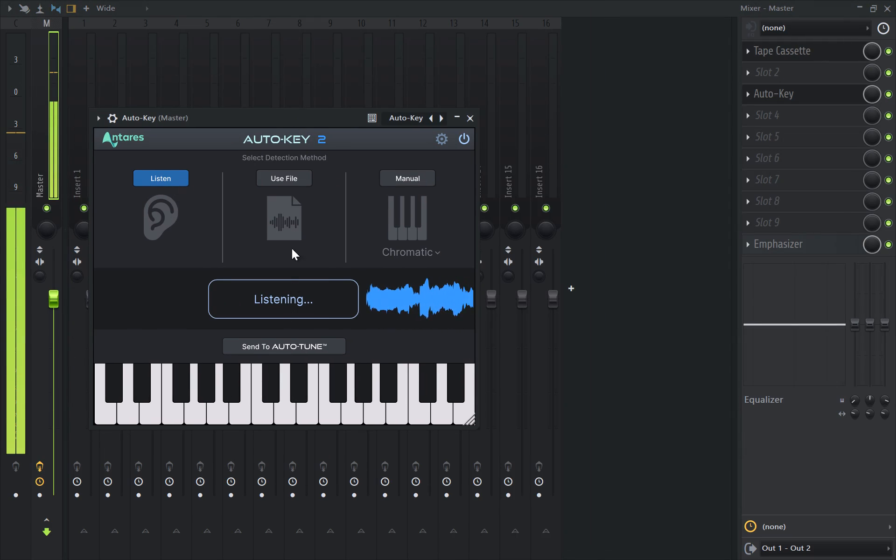
left_click_drag(298, 115, 351, 91)
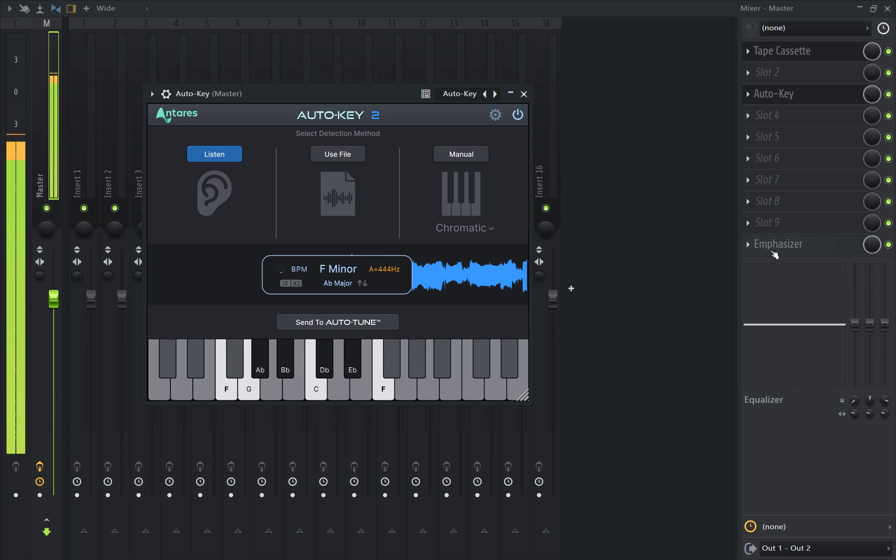
Disable Tape Cassette on the Master mixer track.
key("space")
left_click(891, 54)
key("space")
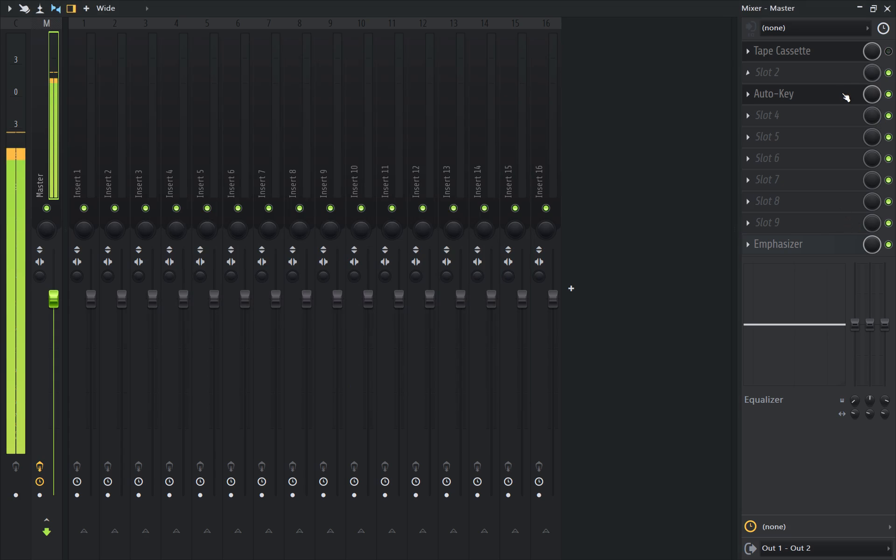
Reopen Auto-Key, rerun its Listen detection on the looped vocal, and close the mixer.
double_click(838, 95)
left_click(236, 151)
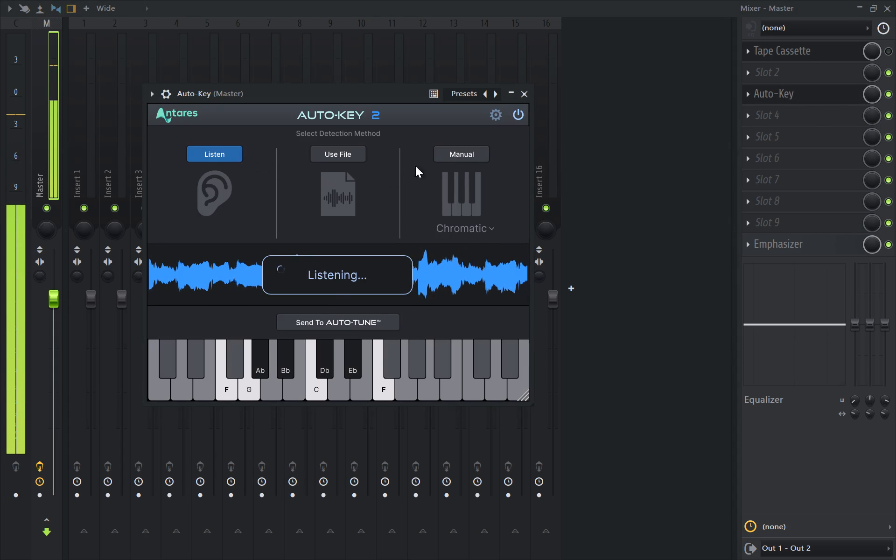
left_click_drag(386, 95, 408, 87)
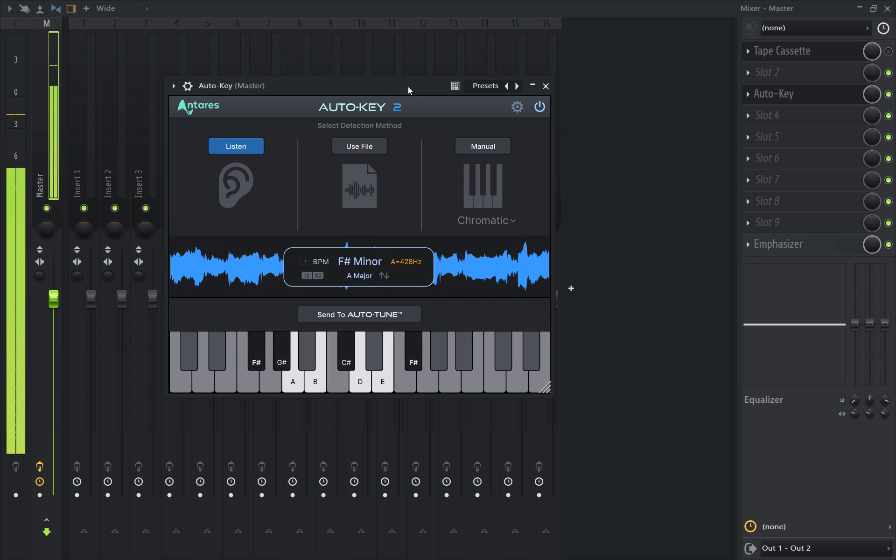
key("space")
left_click(883, 12)
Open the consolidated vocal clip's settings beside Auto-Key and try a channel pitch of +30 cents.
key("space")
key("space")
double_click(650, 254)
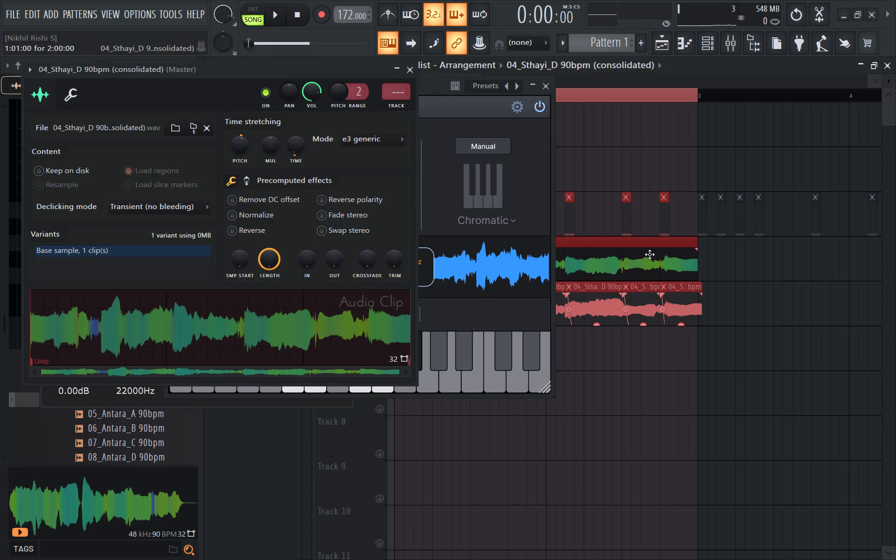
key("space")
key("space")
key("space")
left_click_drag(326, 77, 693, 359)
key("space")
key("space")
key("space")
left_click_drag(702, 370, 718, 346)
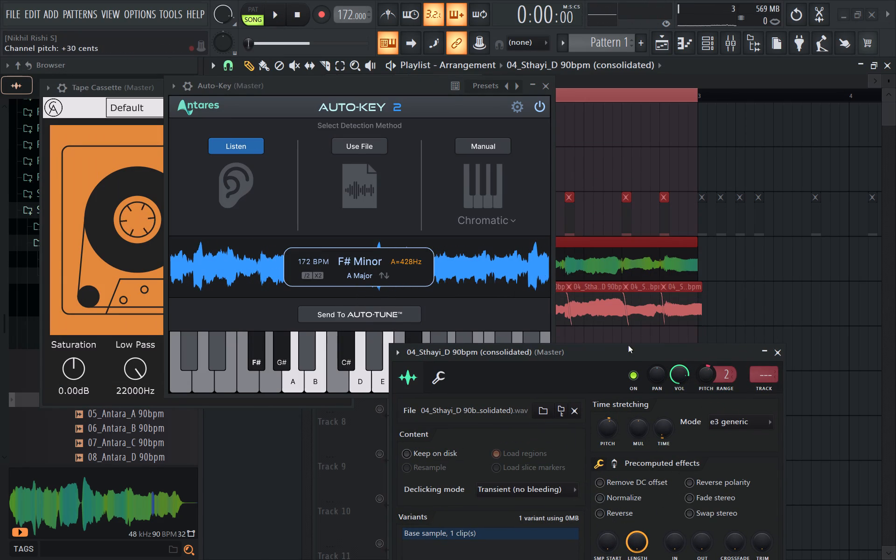
Restart Auto-Key's Listen detection and play the loop from the start.
left_click(231, 146)
left_click(280, 82)
key("space")
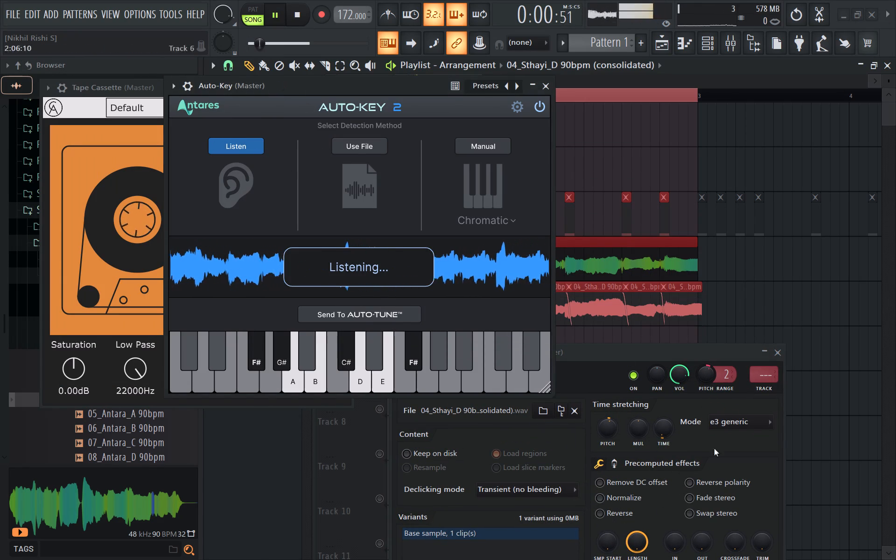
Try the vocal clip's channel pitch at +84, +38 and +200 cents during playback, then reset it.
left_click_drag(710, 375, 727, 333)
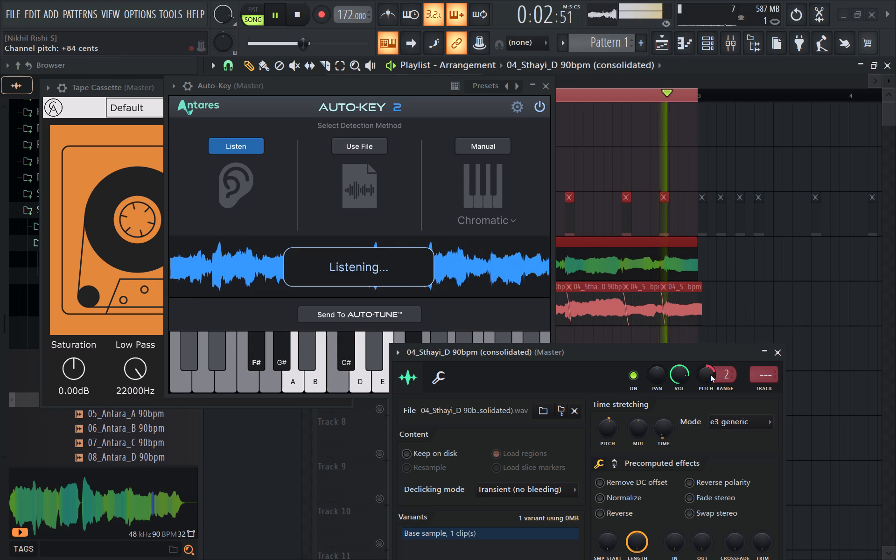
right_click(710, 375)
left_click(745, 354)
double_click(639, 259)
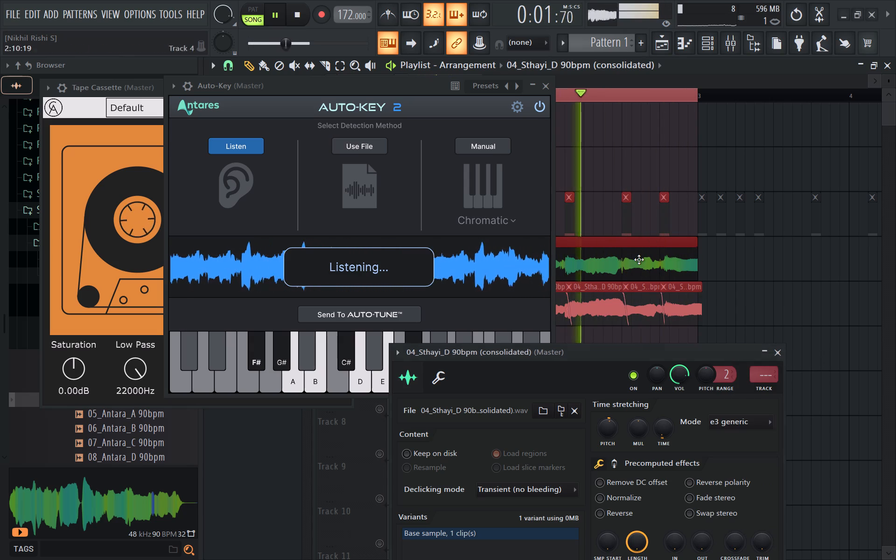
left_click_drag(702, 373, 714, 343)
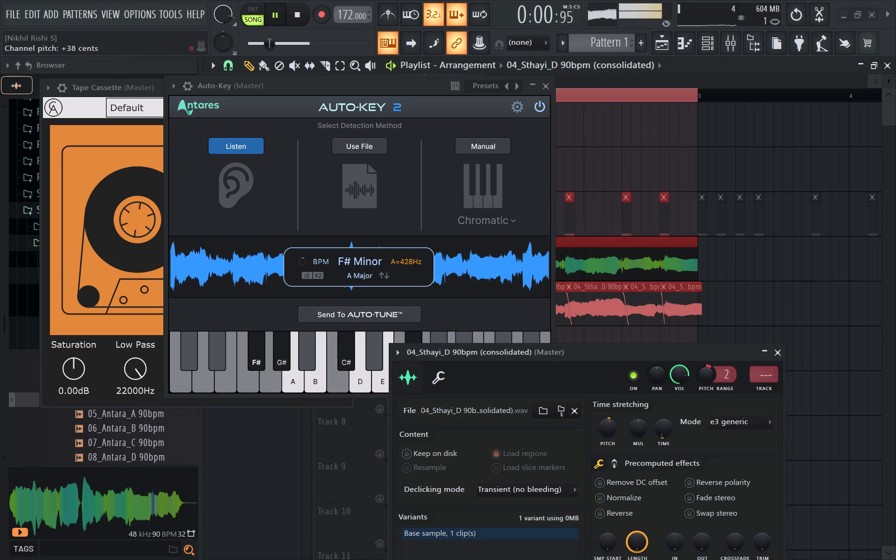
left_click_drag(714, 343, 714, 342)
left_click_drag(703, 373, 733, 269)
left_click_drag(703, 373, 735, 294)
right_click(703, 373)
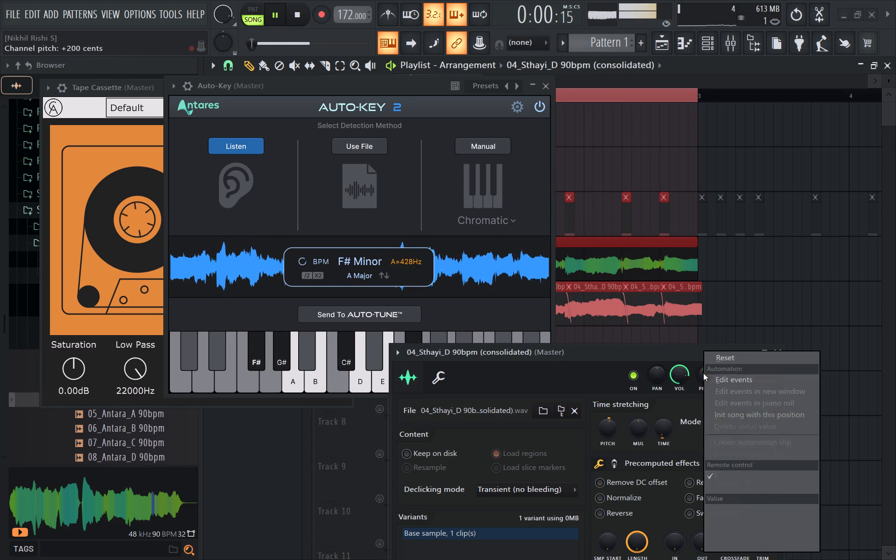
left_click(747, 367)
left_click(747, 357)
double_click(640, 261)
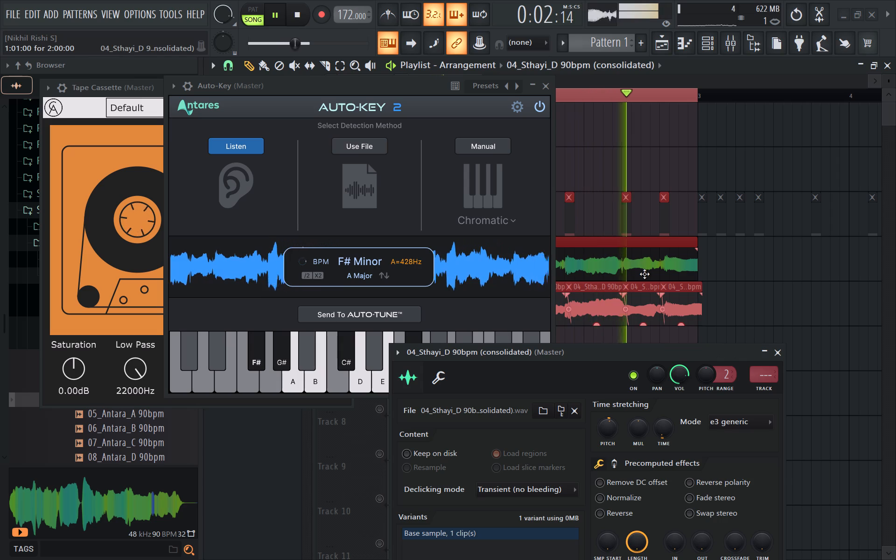
Listen to the opening of the looped vocal several times.
key("space")
key("space")
key("space")
key("r")
key("space")
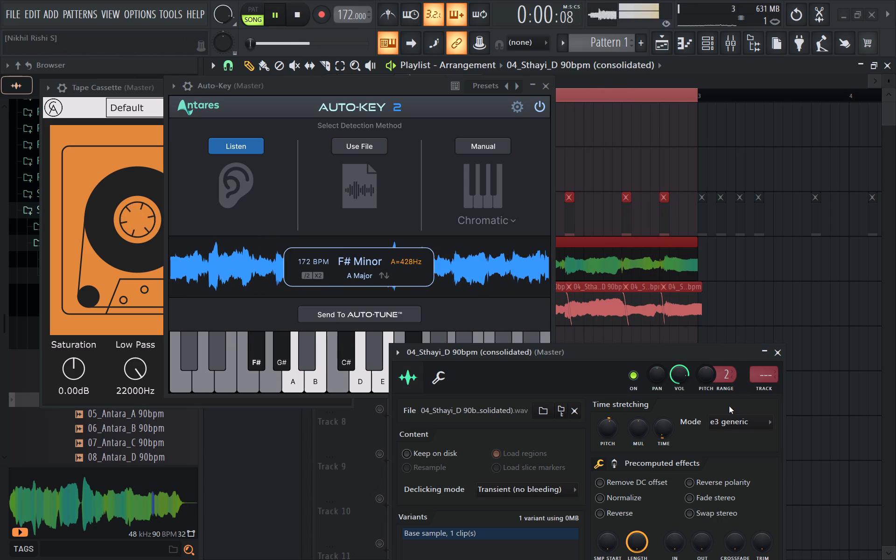
key("r")
key("space")
type("r")
key("space")
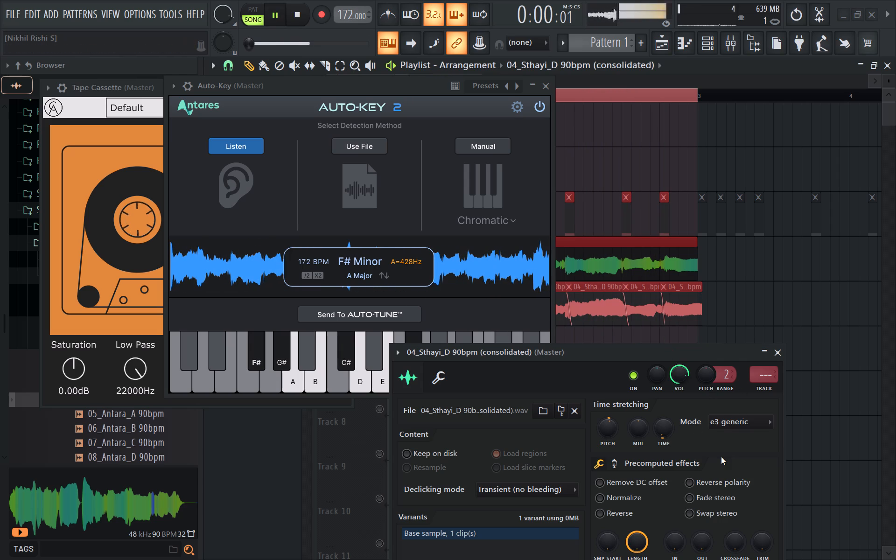
key("space")
key("space")
key("space")
double_click(738, 418)
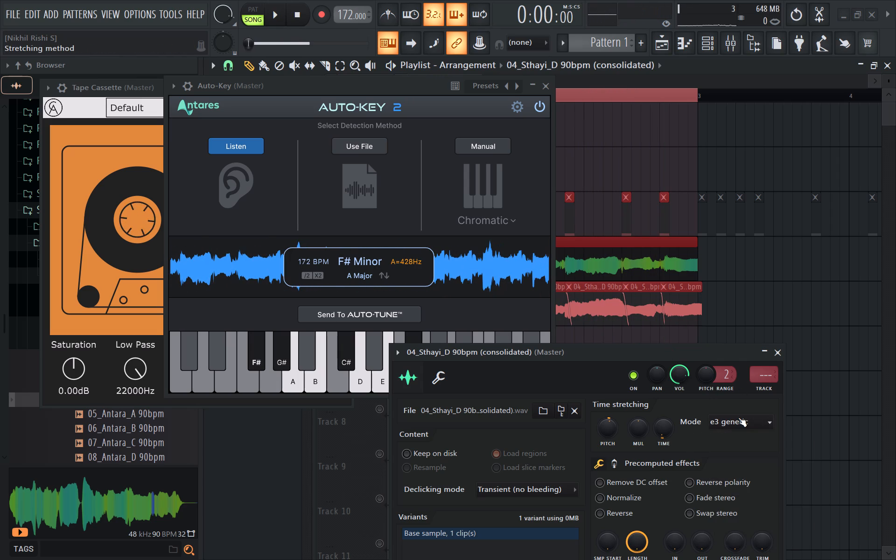
key("space")
key("space")
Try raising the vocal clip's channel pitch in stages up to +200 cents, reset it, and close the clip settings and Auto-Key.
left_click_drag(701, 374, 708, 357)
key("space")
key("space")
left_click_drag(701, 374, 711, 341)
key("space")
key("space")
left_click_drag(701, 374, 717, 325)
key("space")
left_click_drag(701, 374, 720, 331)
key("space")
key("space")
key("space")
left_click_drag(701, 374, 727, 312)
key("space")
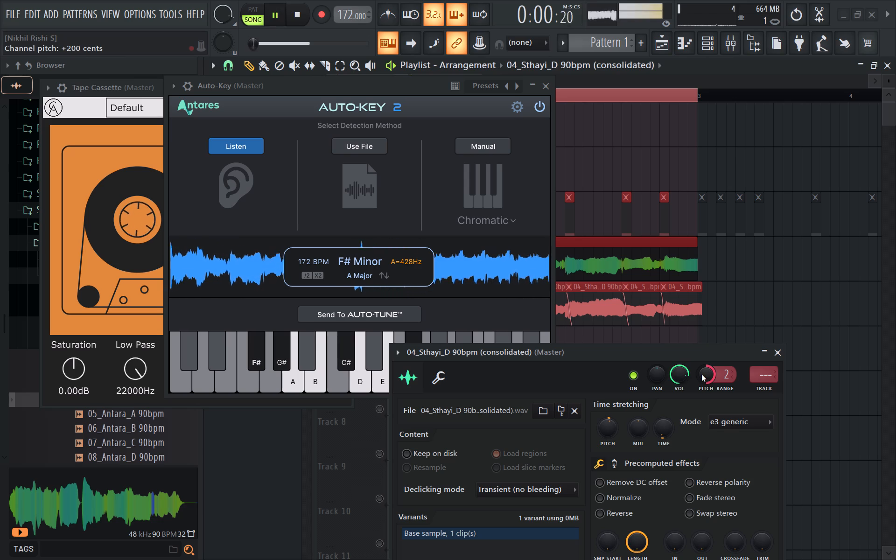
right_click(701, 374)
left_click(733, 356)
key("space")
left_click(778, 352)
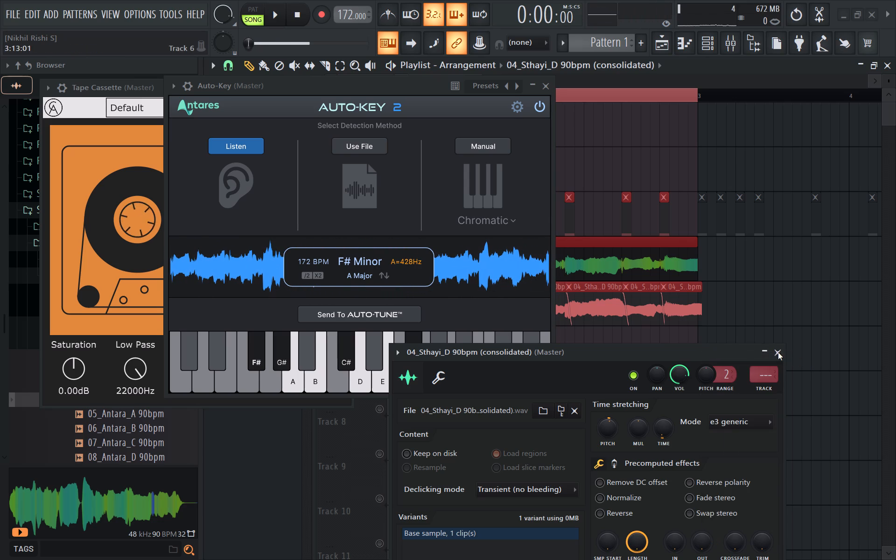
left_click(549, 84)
Reopen the consolidated vocal clip's settings and move the window so all its controls are visible.
key("space")
key("space")
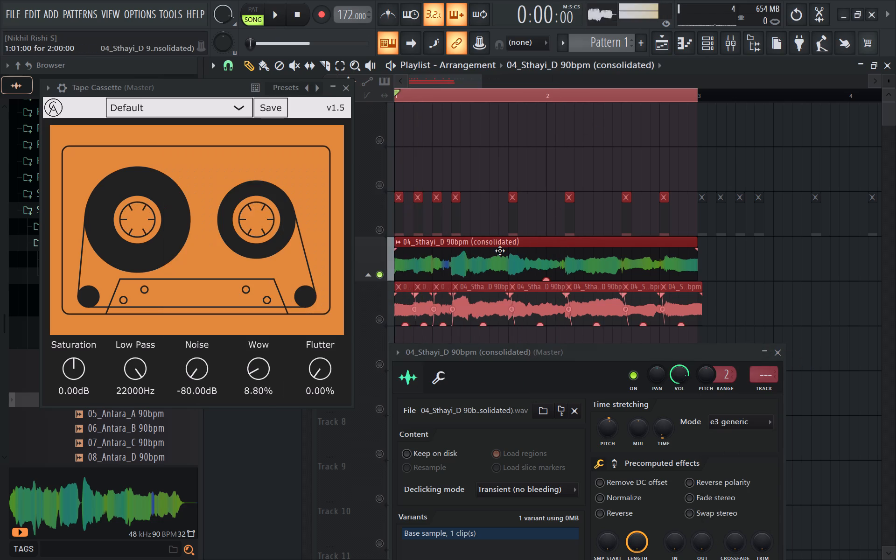
double_click(500, 251)
left_click_drag(547, 353, 514, 238)
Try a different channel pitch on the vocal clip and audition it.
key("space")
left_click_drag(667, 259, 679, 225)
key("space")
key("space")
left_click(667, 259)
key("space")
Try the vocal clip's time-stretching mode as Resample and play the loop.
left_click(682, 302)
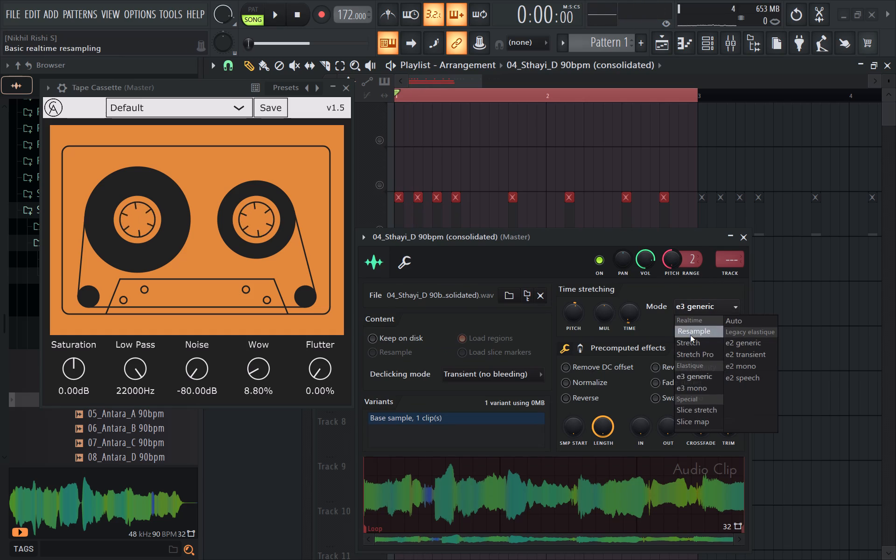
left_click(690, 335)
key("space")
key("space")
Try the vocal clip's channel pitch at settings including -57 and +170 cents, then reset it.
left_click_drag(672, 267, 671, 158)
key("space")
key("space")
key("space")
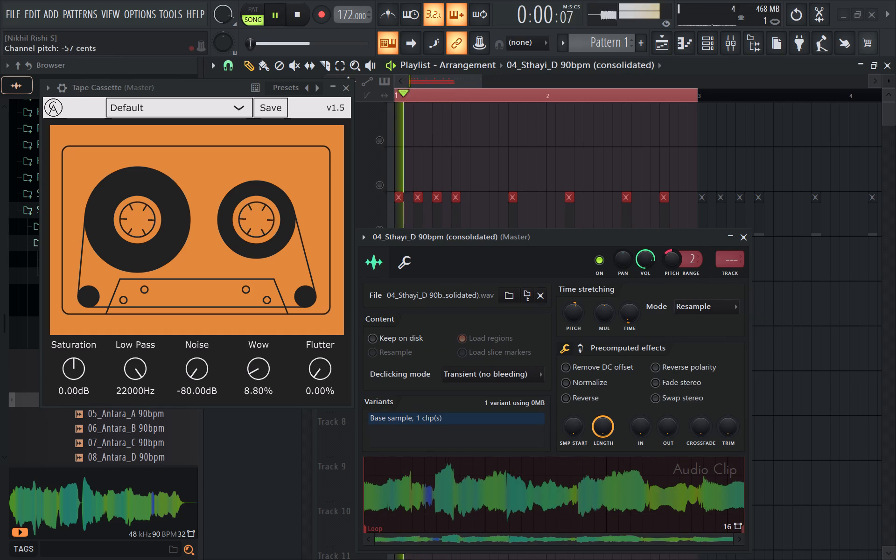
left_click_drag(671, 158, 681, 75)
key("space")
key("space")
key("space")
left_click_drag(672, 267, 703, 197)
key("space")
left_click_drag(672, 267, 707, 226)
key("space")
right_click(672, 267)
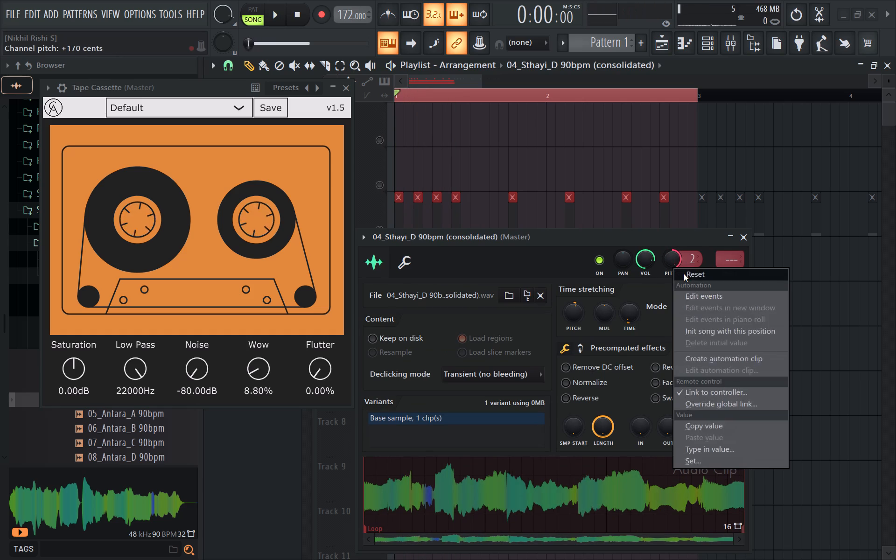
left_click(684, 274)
Reopen Auto-Key from the mixer, rerun its Listen detection on the resampled vocal, and close the mixer.
key("space")
left_click(732, 44)
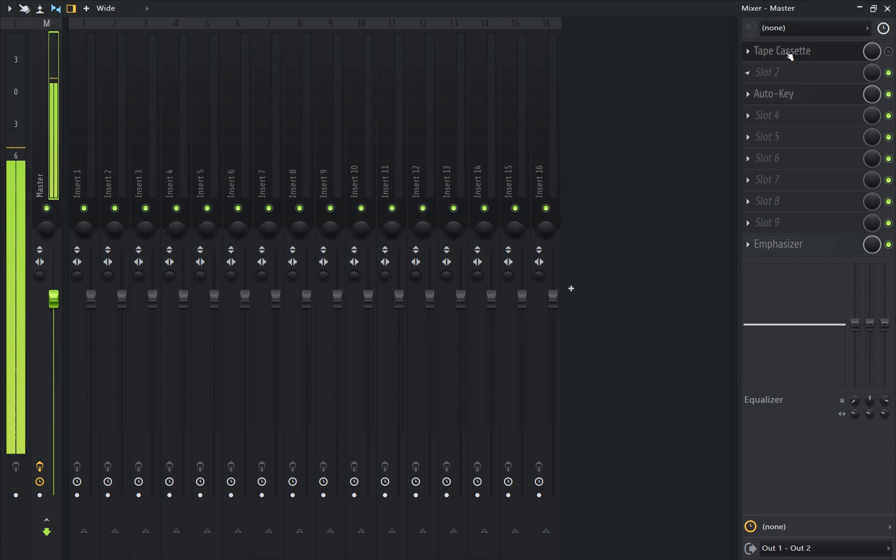
double_click(785, 51)
left_click(790, 90)
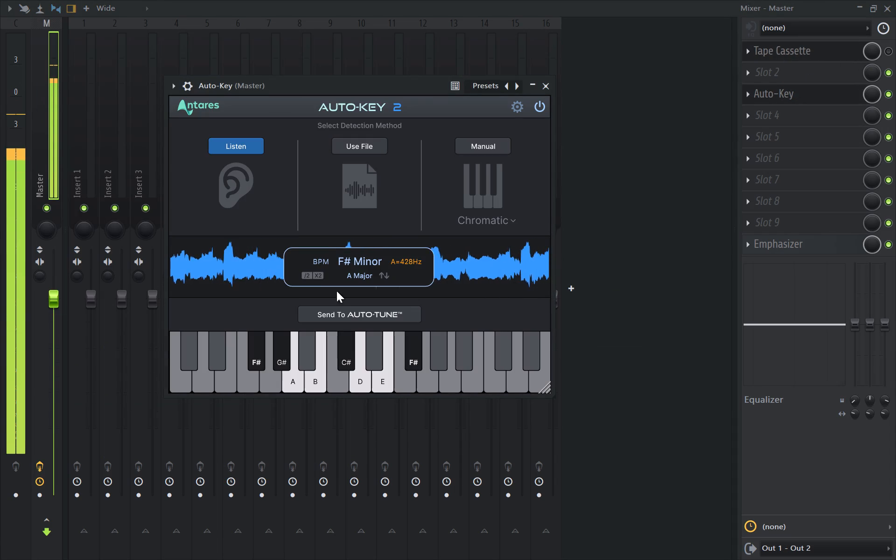
left_click(256, 146)
left_click(884, 5)
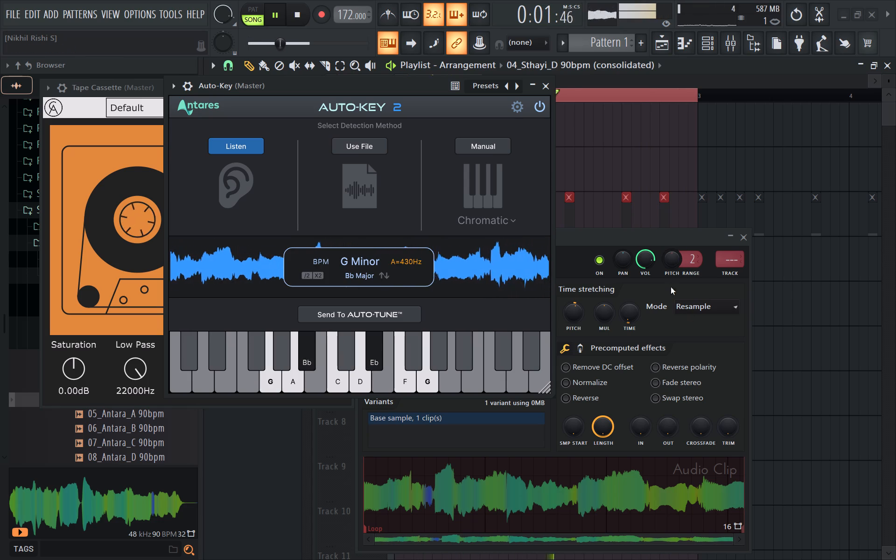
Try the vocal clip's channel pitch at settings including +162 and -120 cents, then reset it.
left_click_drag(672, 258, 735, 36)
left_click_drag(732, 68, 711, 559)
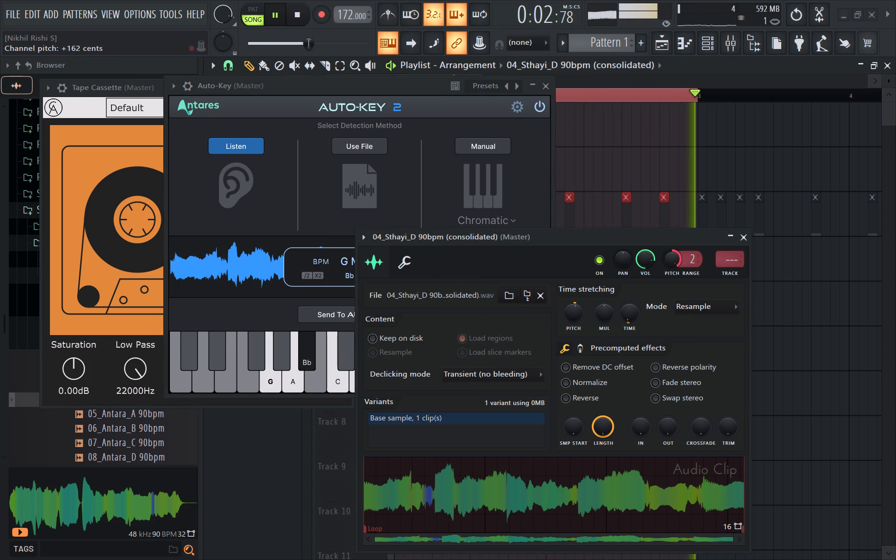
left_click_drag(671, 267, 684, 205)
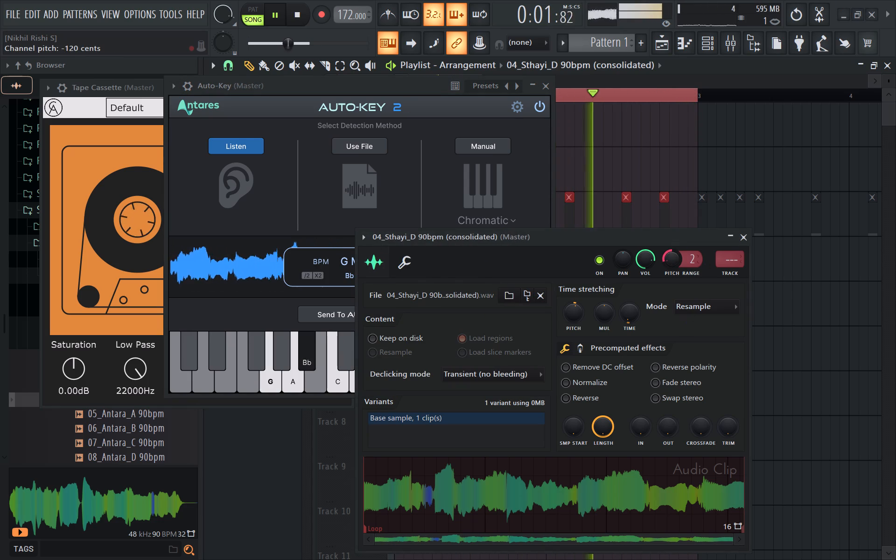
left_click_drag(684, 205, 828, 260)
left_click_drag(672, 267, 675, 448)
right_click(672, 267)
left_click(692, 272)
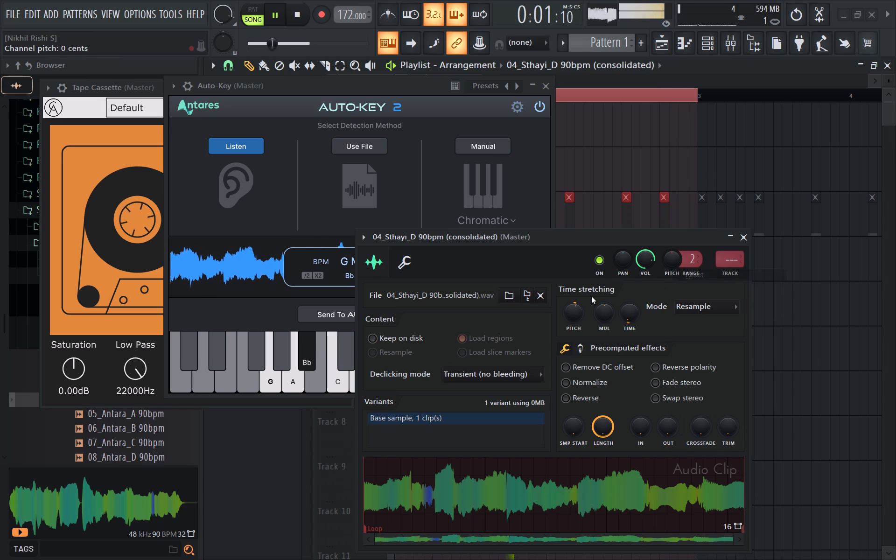
Try the clip's time-stretching pitch shift at +200 cents and set the stretch mode to e3 generic.
left_click_drag(579, 317, 591, 304)
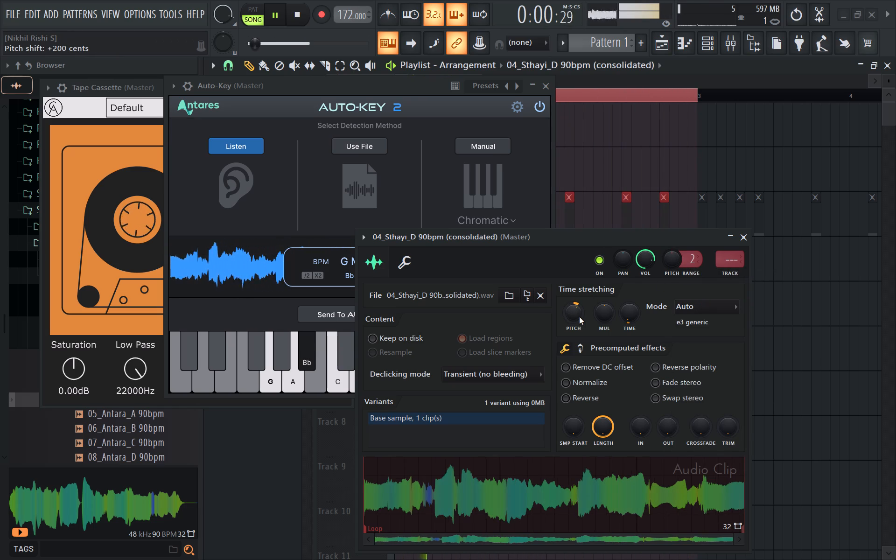
left_click(722, 311)
left_click(703, 377)
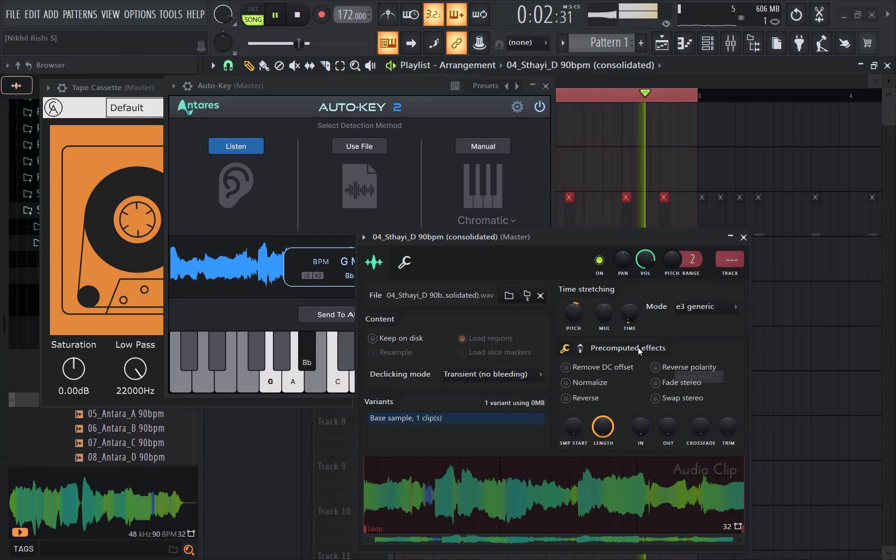
Try a higher time-stretching pitch shift on the vocal clip, then set it to 0 cents and stop playback.
left_click_drag(576, 322, 581, 283)
left_click_drag(576, 322, 584, 295)
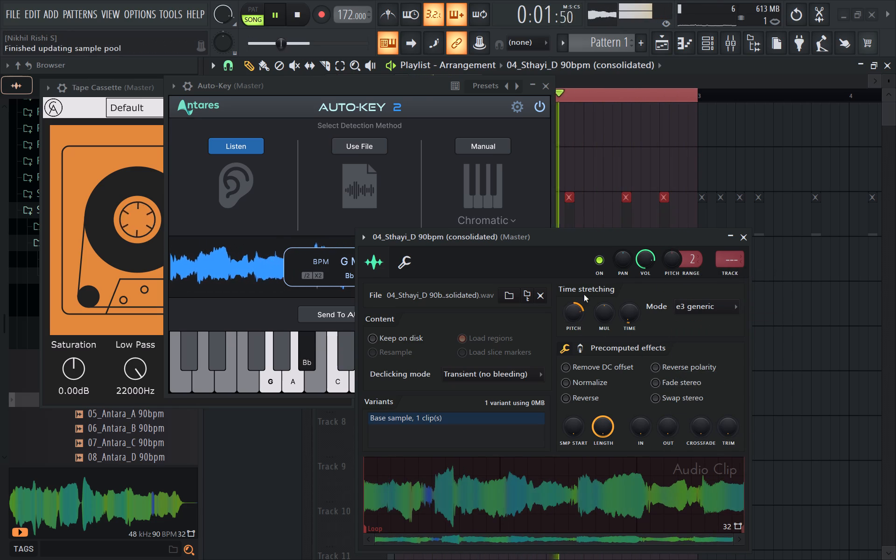
left_click_drag(578, 317, 575, 445)
key("space")
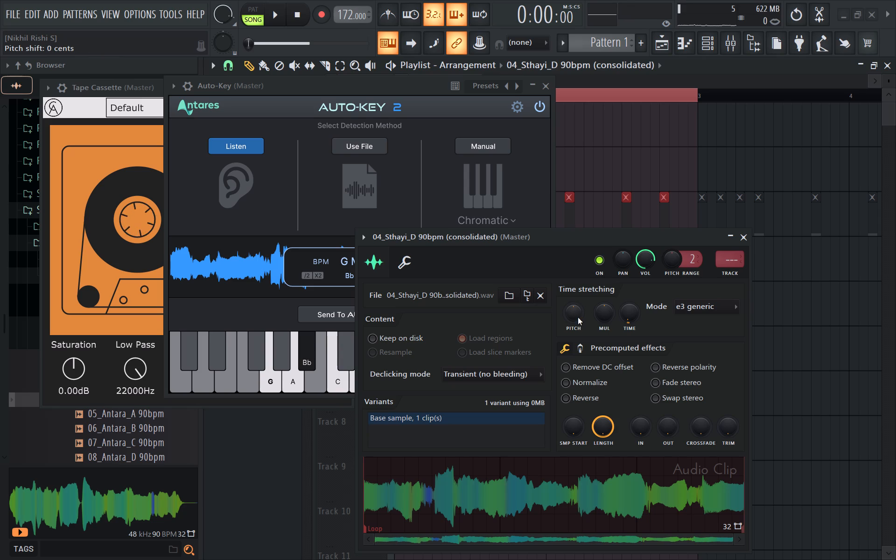
Restart playback and rerun Auto-Key's Listen detection on the unshifted vocal, keeping the clip's settings window accessible.
key("space")
key("space")
left_click(241, 152)
key("space")
key("space")
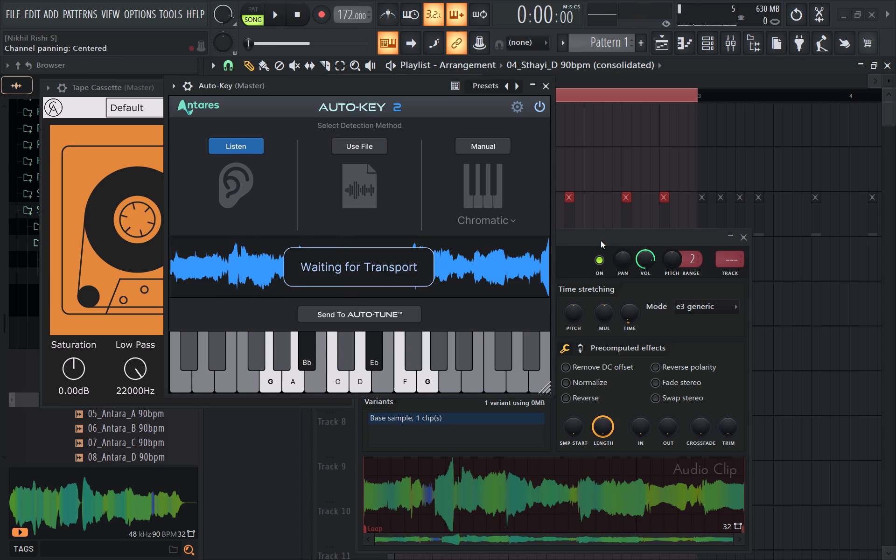
left_click(601, 240)
key("space")
left_click_drag(574, 240, 616, 329)
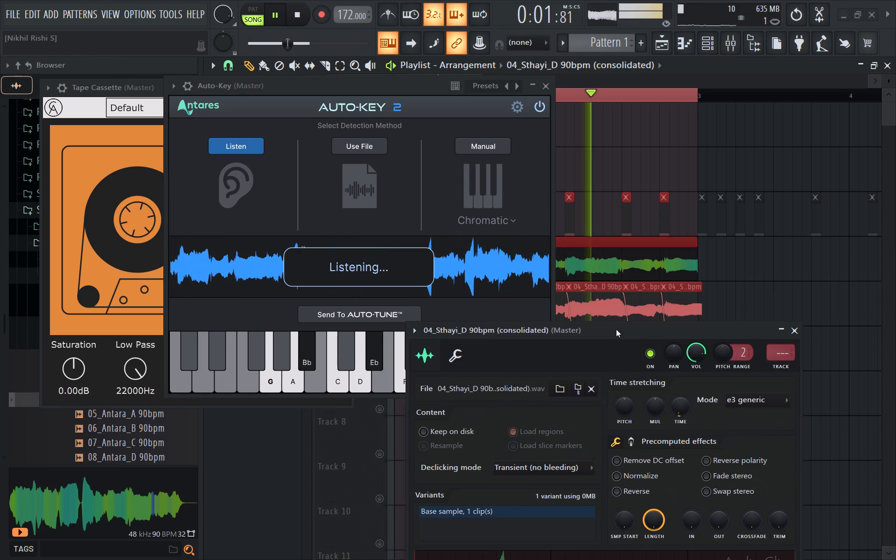
left_click_drag(616, 329, 570, 312)
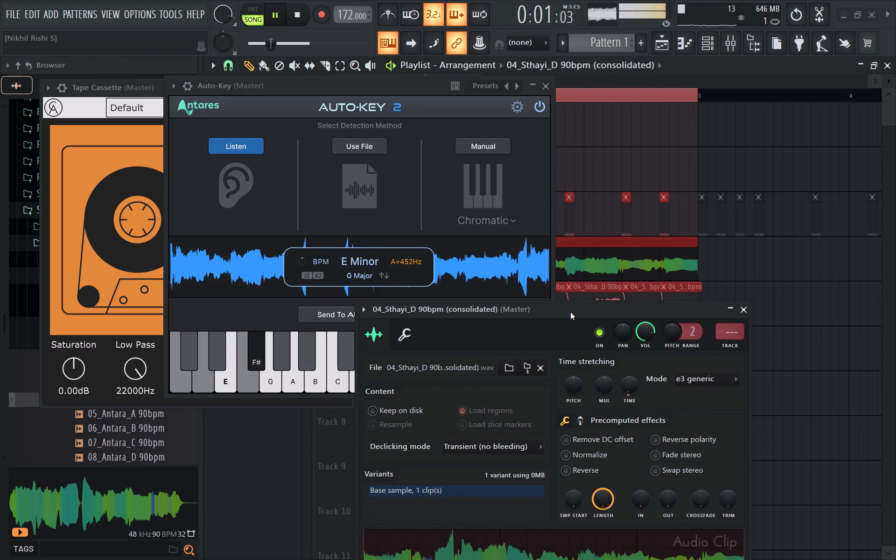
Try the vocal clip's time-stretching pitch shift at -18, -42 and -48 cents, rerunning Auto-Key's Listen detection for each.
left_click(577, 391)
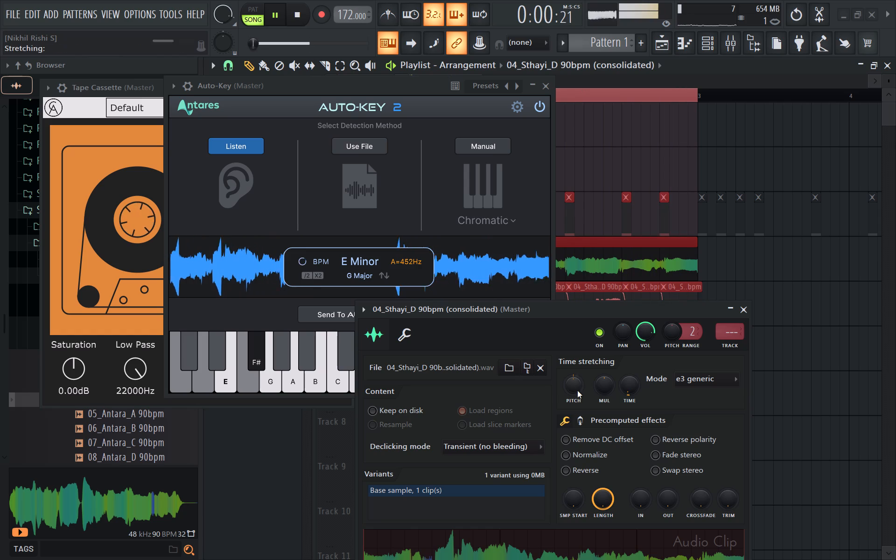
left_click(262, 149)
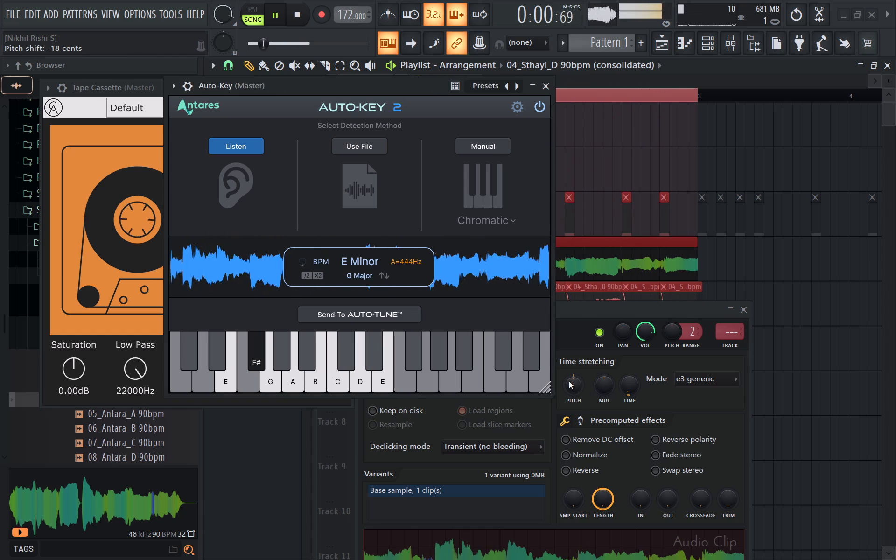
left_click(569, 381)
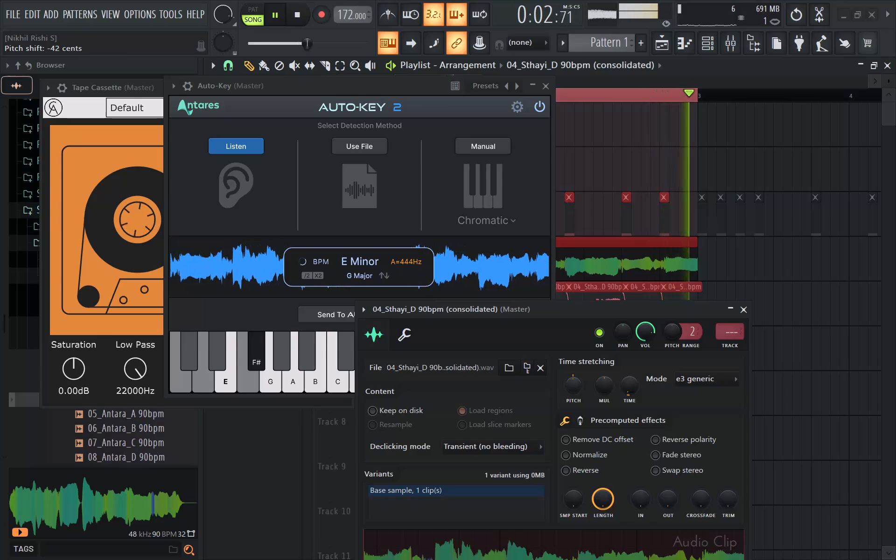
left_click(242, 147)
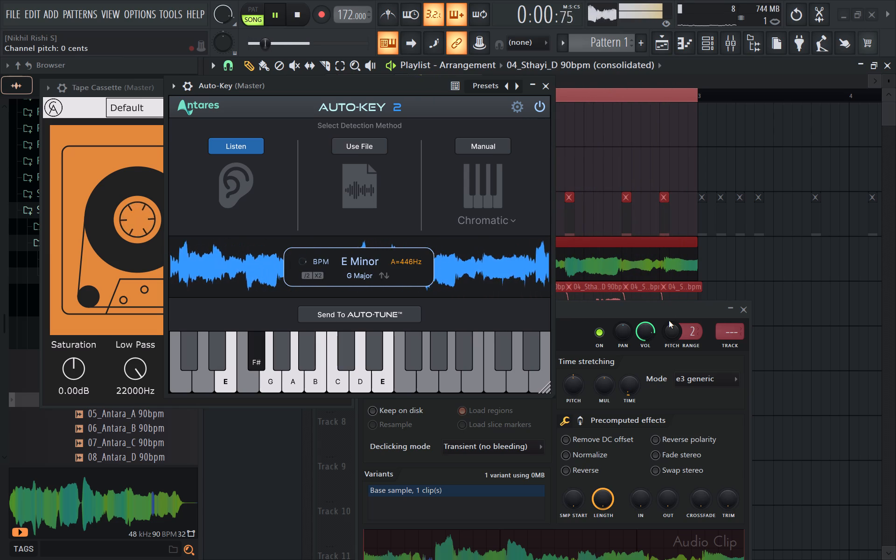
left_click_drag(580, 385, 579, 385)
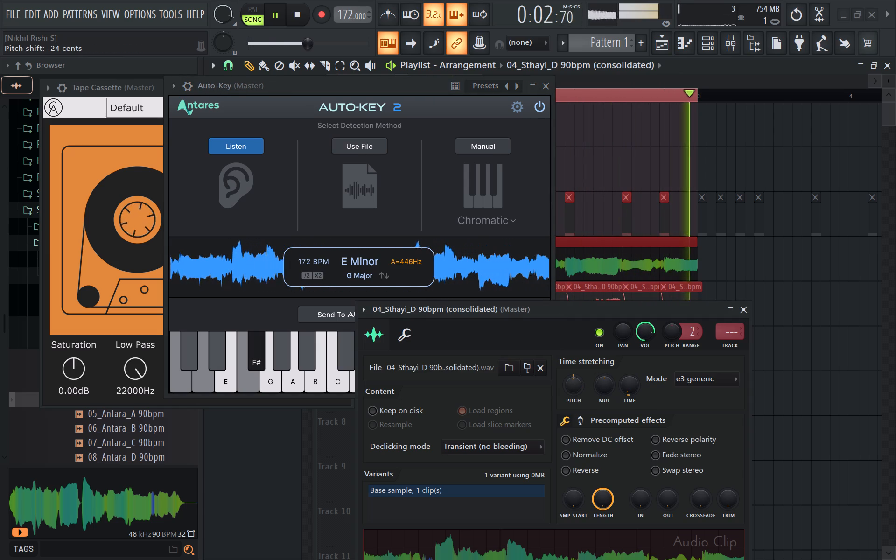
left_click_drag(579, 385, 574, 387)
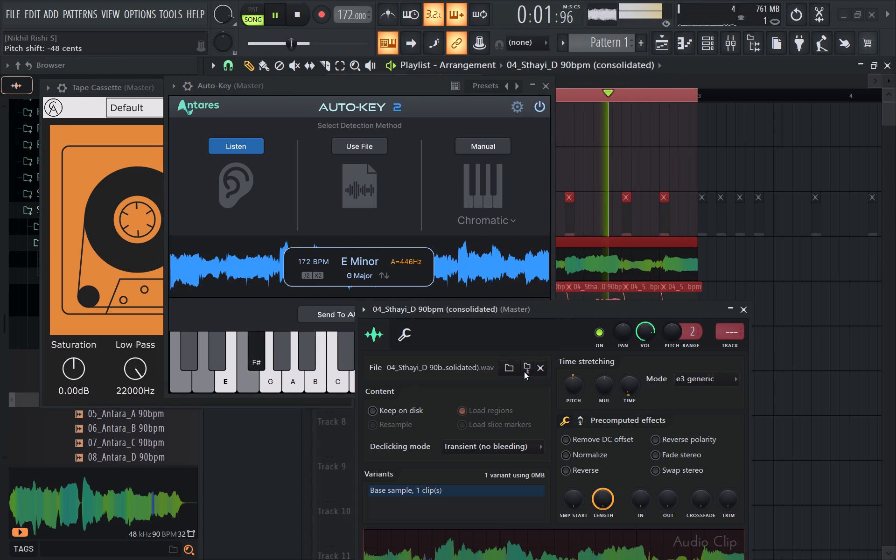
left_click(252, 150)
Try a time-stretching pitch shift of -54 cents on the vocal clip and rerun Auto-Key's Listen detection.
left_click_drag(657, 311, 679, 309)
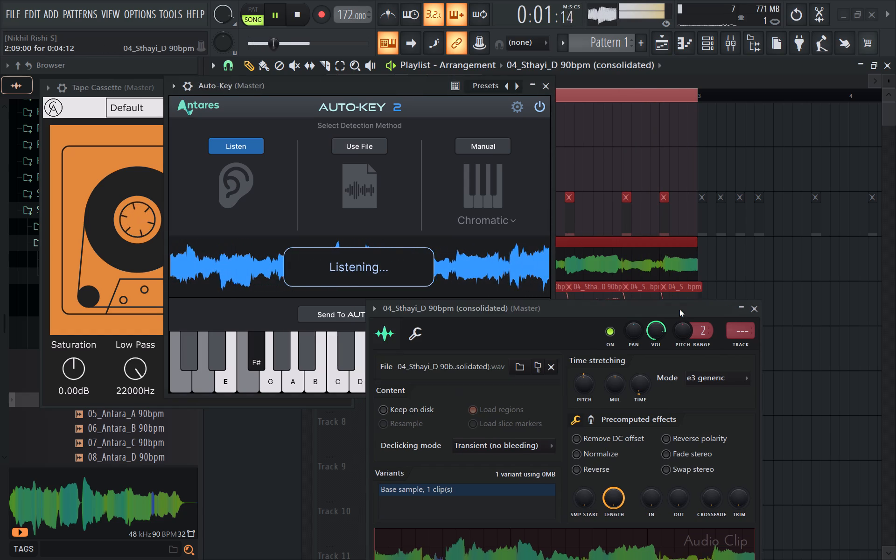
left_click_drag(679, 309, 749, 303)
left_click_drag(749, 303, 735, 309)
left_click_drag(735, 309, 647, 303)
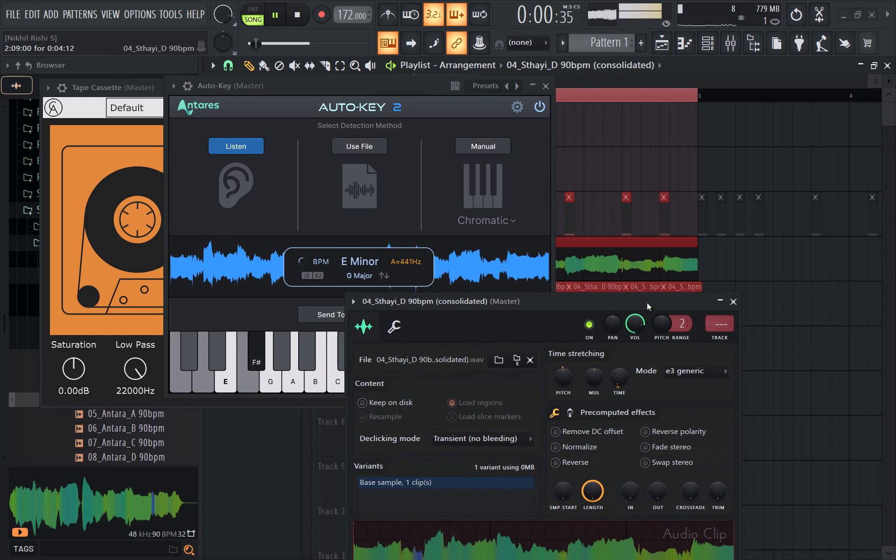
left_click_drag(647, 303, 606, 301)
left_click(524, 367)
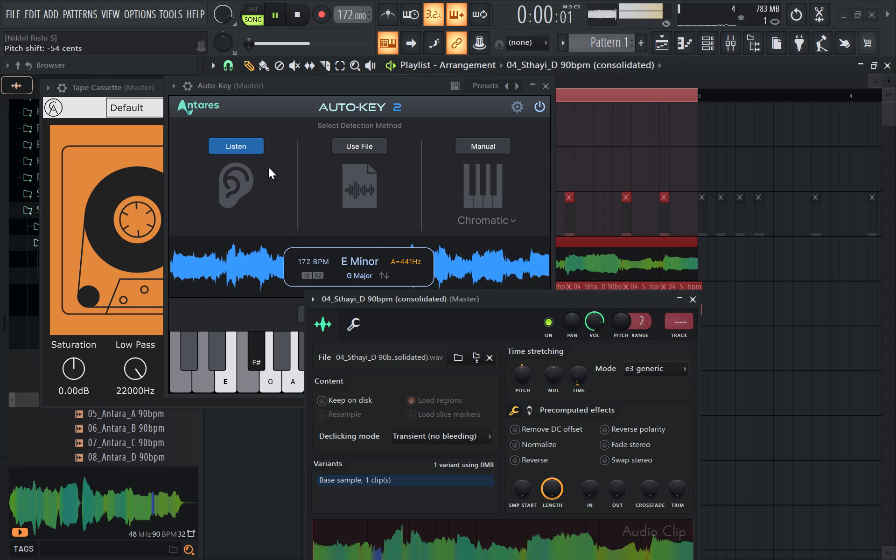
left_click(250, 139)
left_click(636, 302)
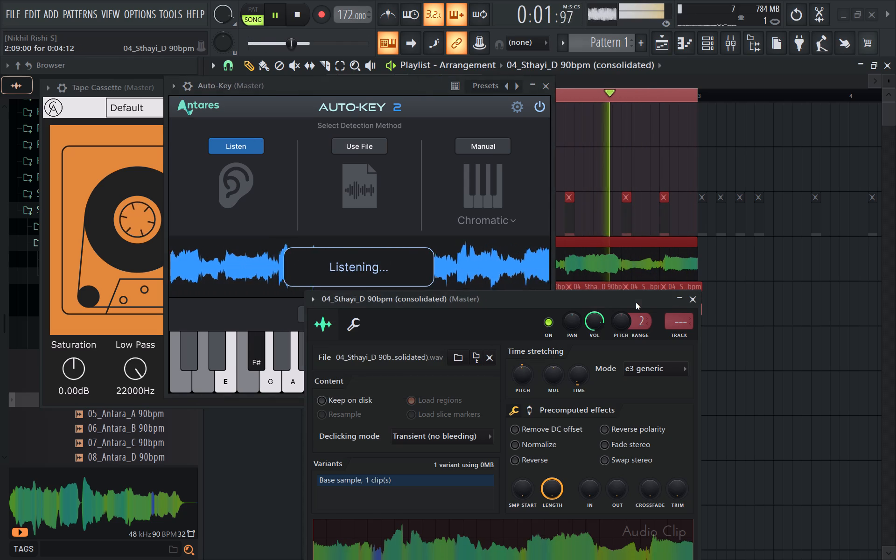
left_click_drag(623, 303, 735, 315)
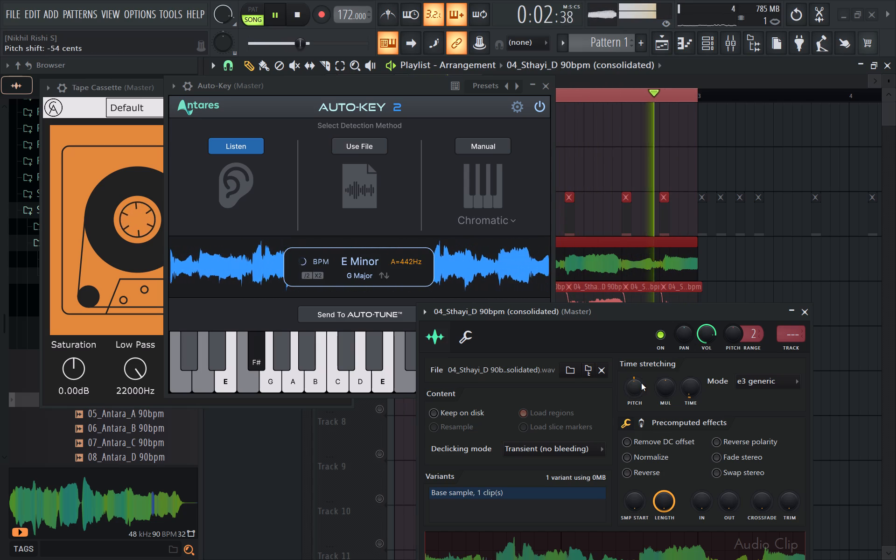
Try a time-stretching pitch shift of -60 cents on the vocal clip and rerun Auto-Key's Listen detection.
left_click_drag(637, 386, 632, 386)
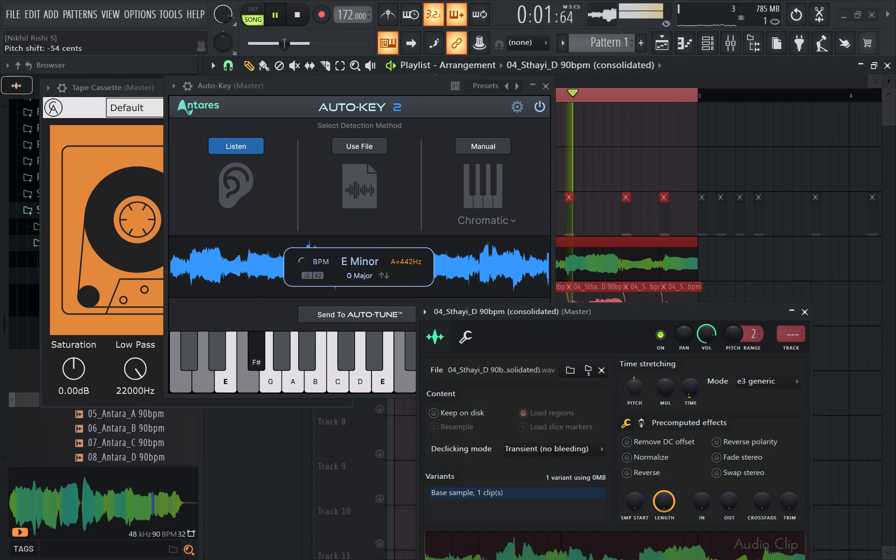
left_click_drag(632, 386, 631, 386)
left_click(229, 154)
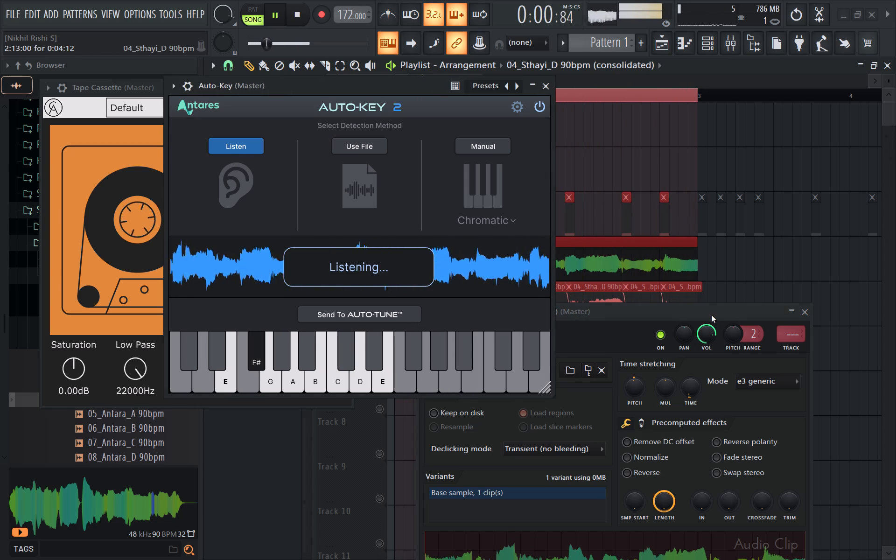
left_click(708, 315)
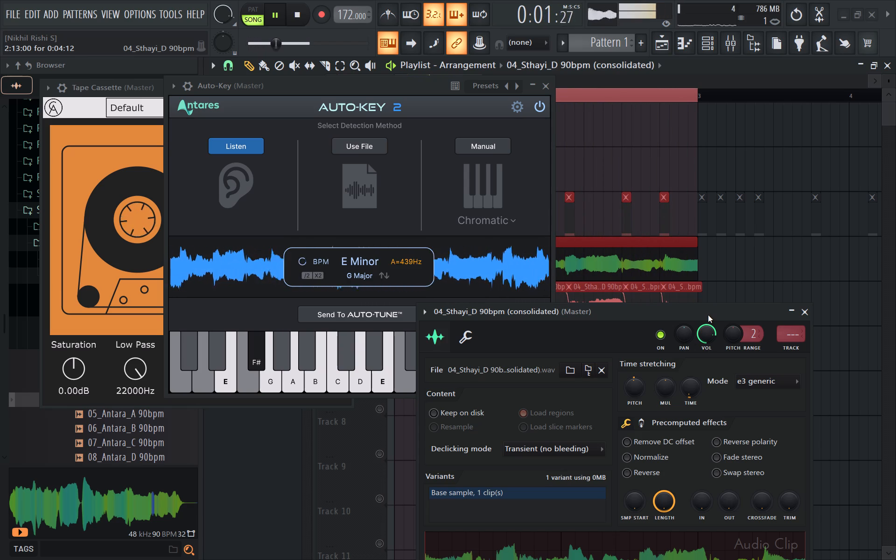
Set the vocal clip's time-stretching pitch shift to exactly -59 cents and rerun Auto-Key's Listen detection.
left_click(632, 389)
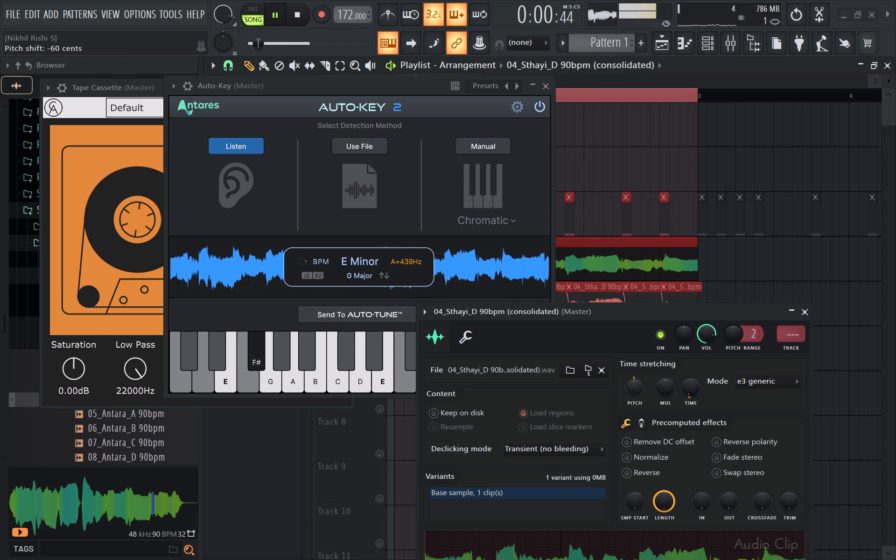
right_click(632, 389)
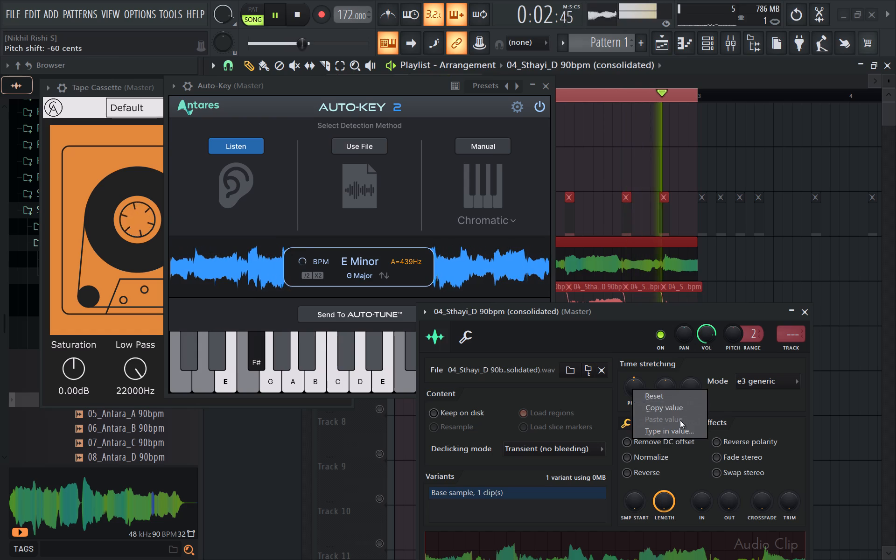
left_click(688, 434)
left_click(574, 416)
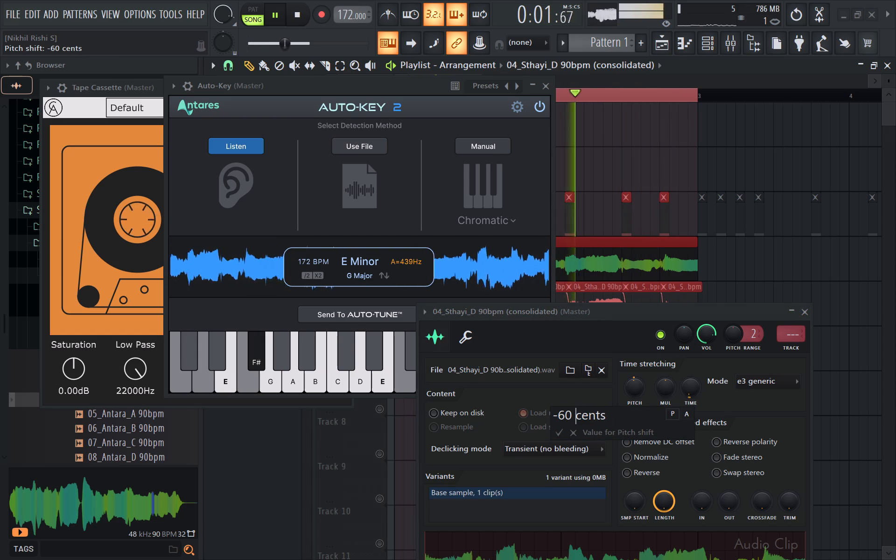
left_click(572, 417)
key("BackSpace")
key("BackSpace")
type("59")
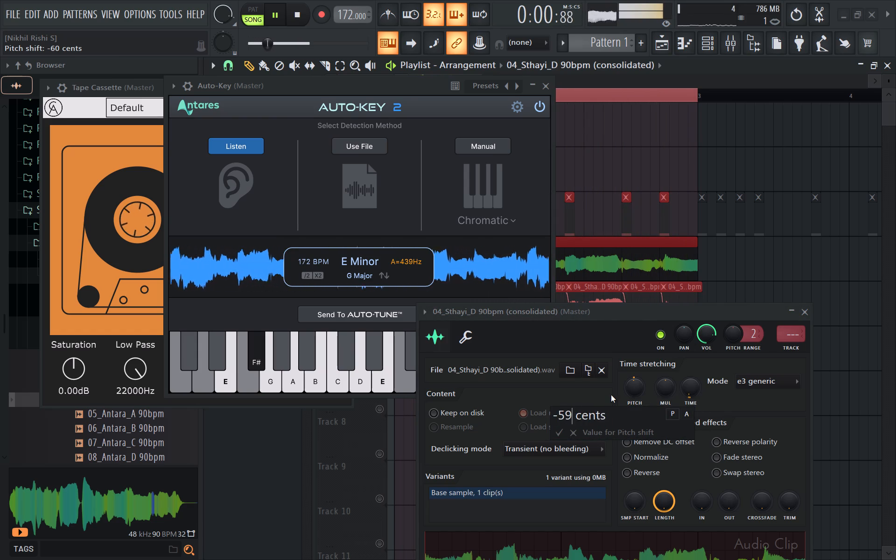
key("Return")
left_click(227, 155)
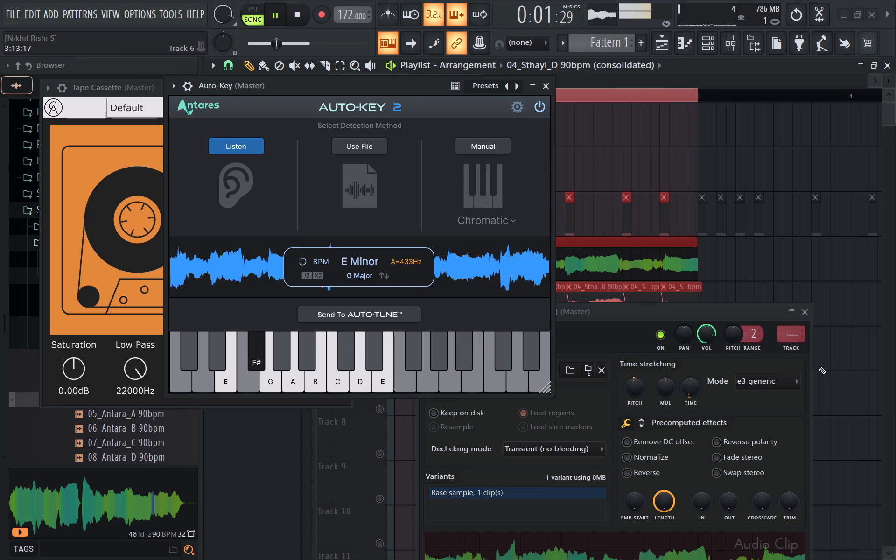
Start and stop playback of the looped section repeatedly to audition the retuned vocal, leaving playback stopped.
key("space")
left_click_drag(385, 82, 386, 83)
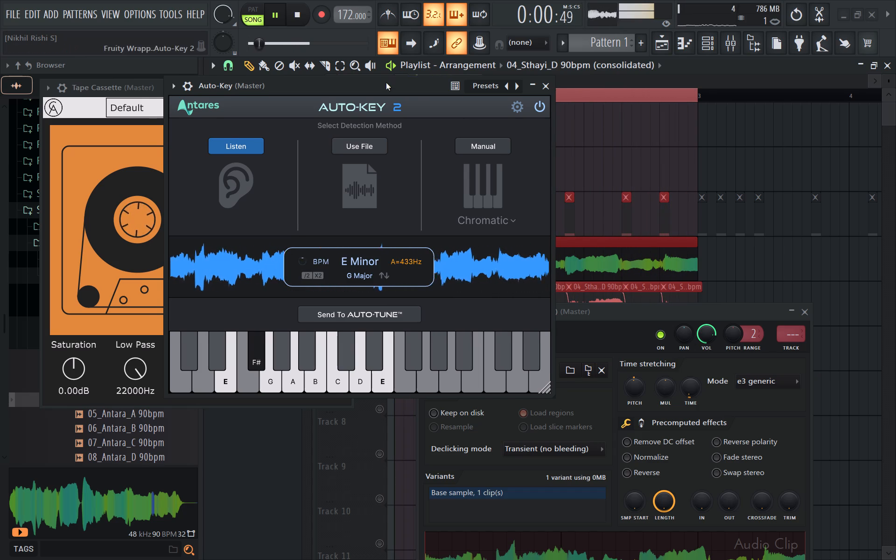
left_click_drag(386, 83, 386, 88)
key("space")
key("space")
key("space")
key("space")
key("space")
key("space")
key("space")
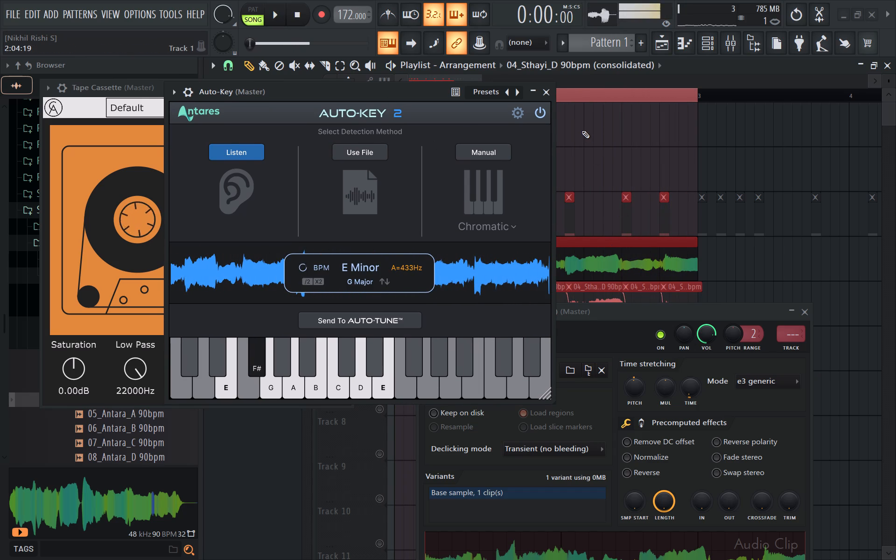